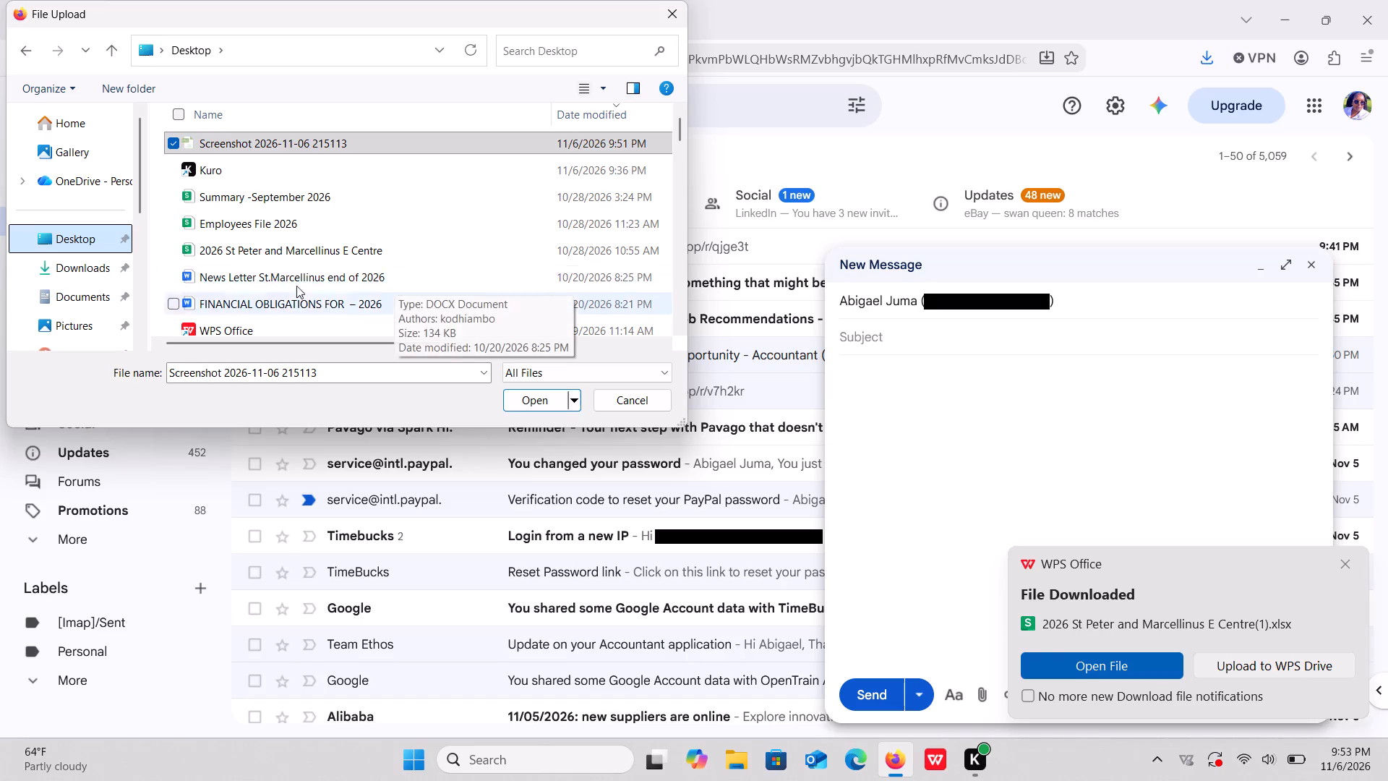
Open the Desktop folder in the File Upload dialog to choose an attachment for the new message.
{"action": "left_click", "coordinate": [82, 241]}
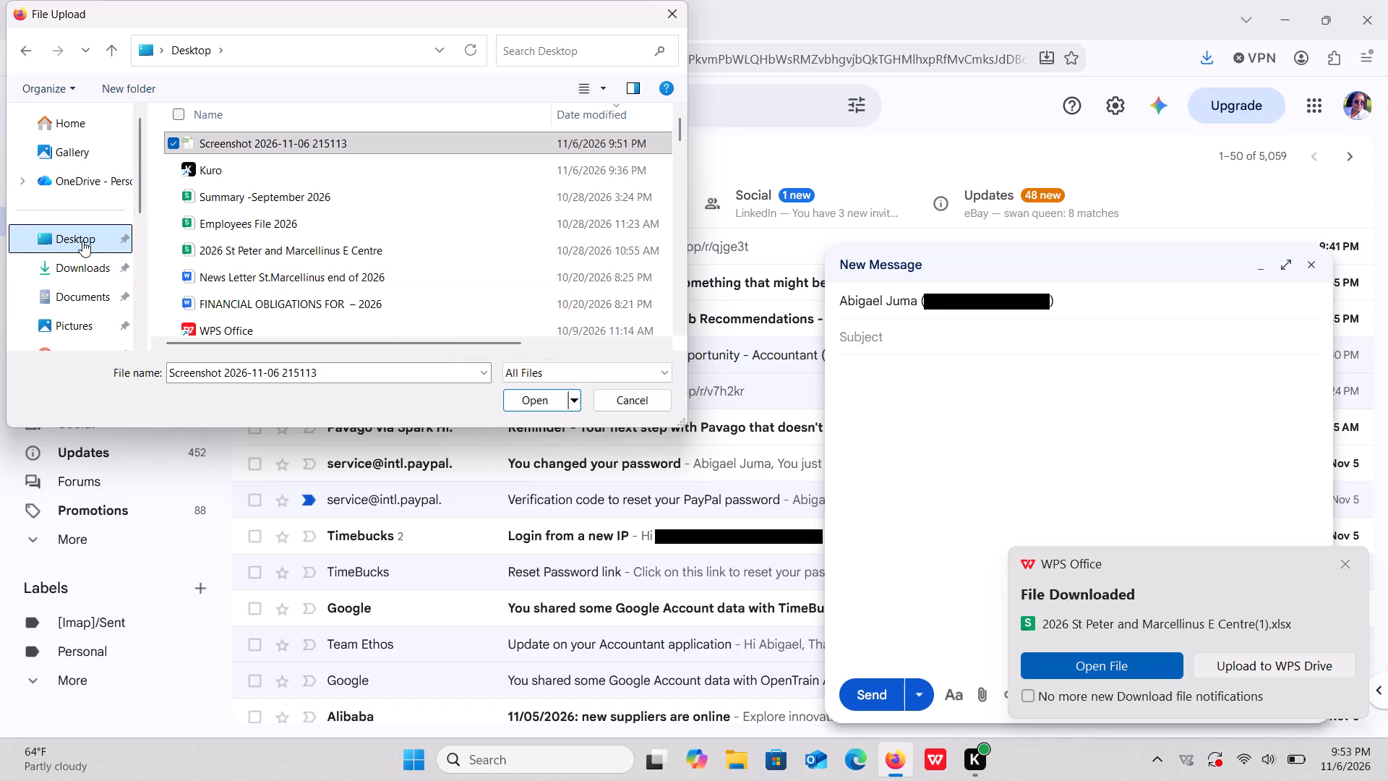
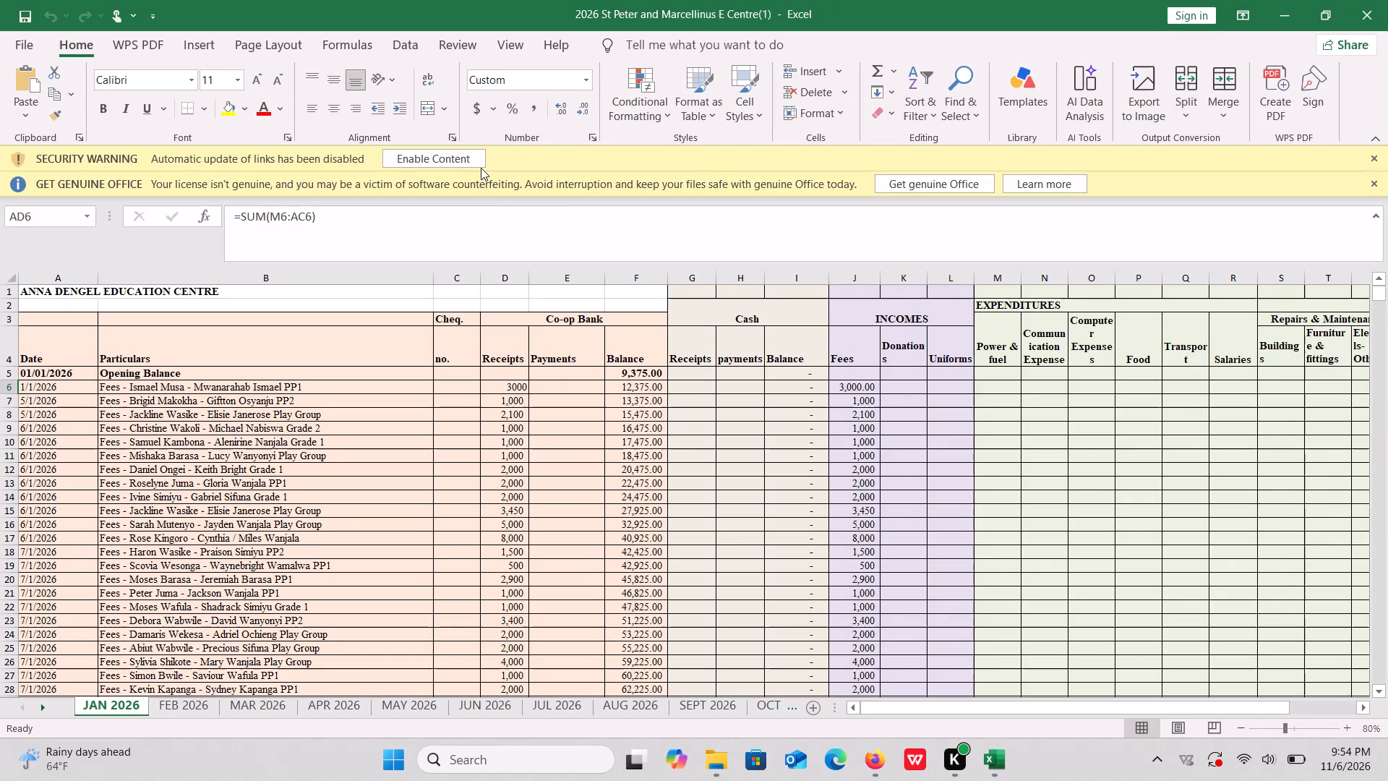
Enable the workbook's content, continue without updating the links, and dismiss the remaining notice bar.
{"action": "left_click", "coordinate": [477, 162]}
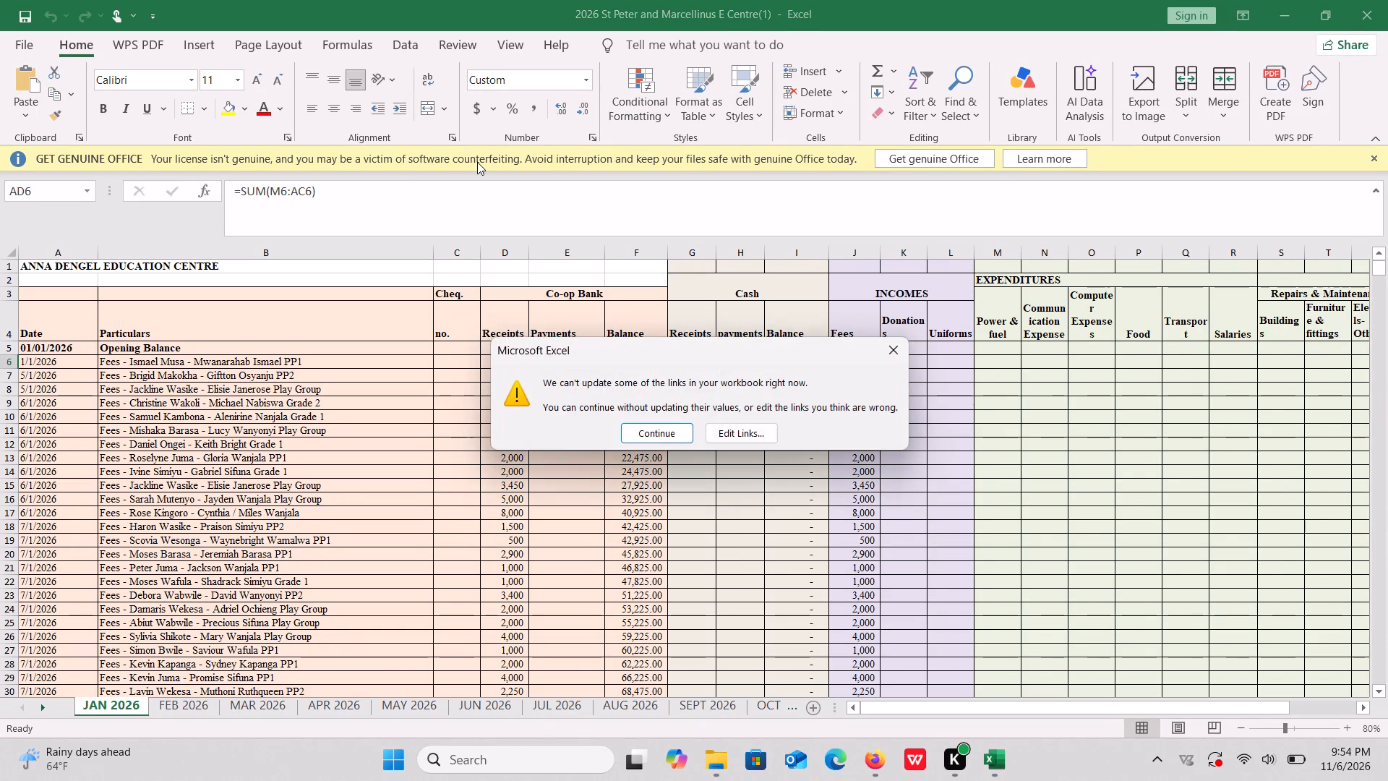
{"action": "left_click", "coordinate": [642, 435]}
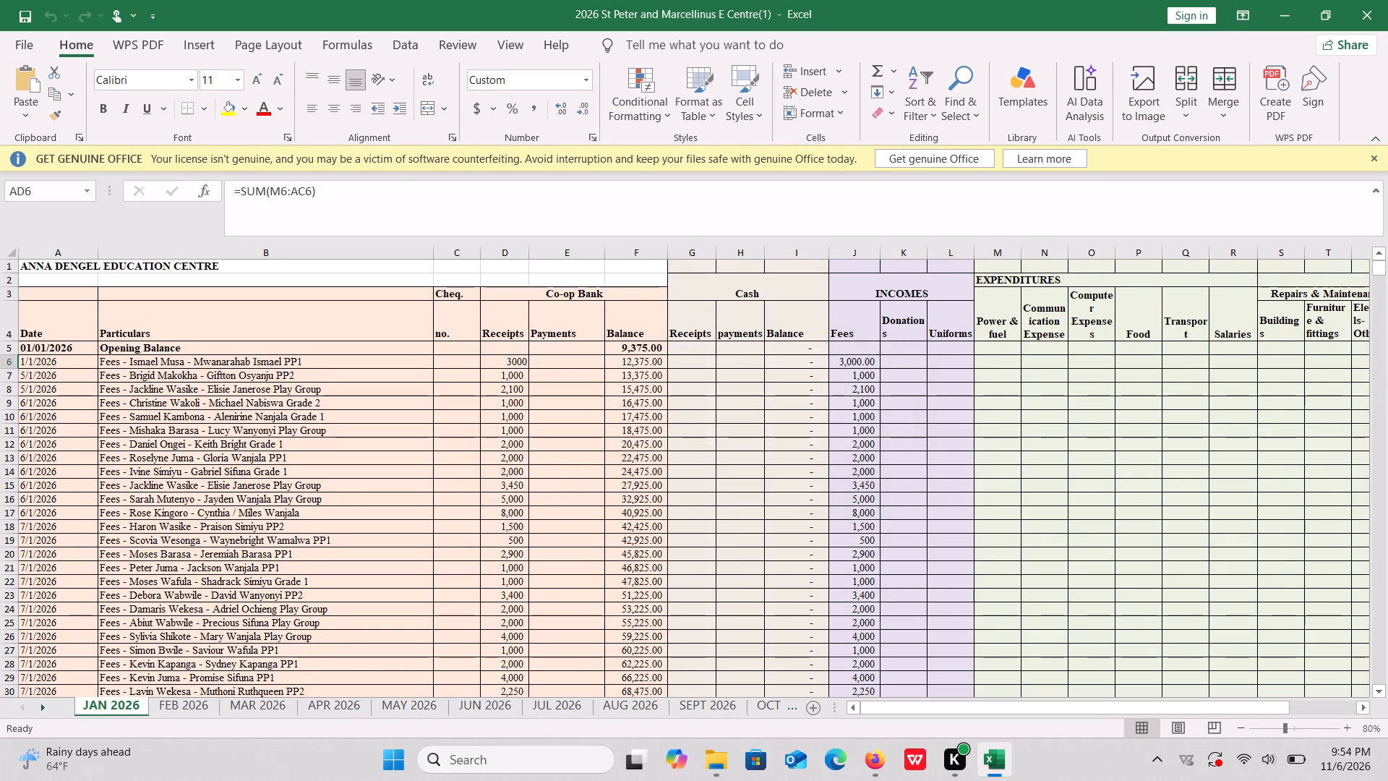
{"action": "left_click", "coordinate": [1374, 155]}
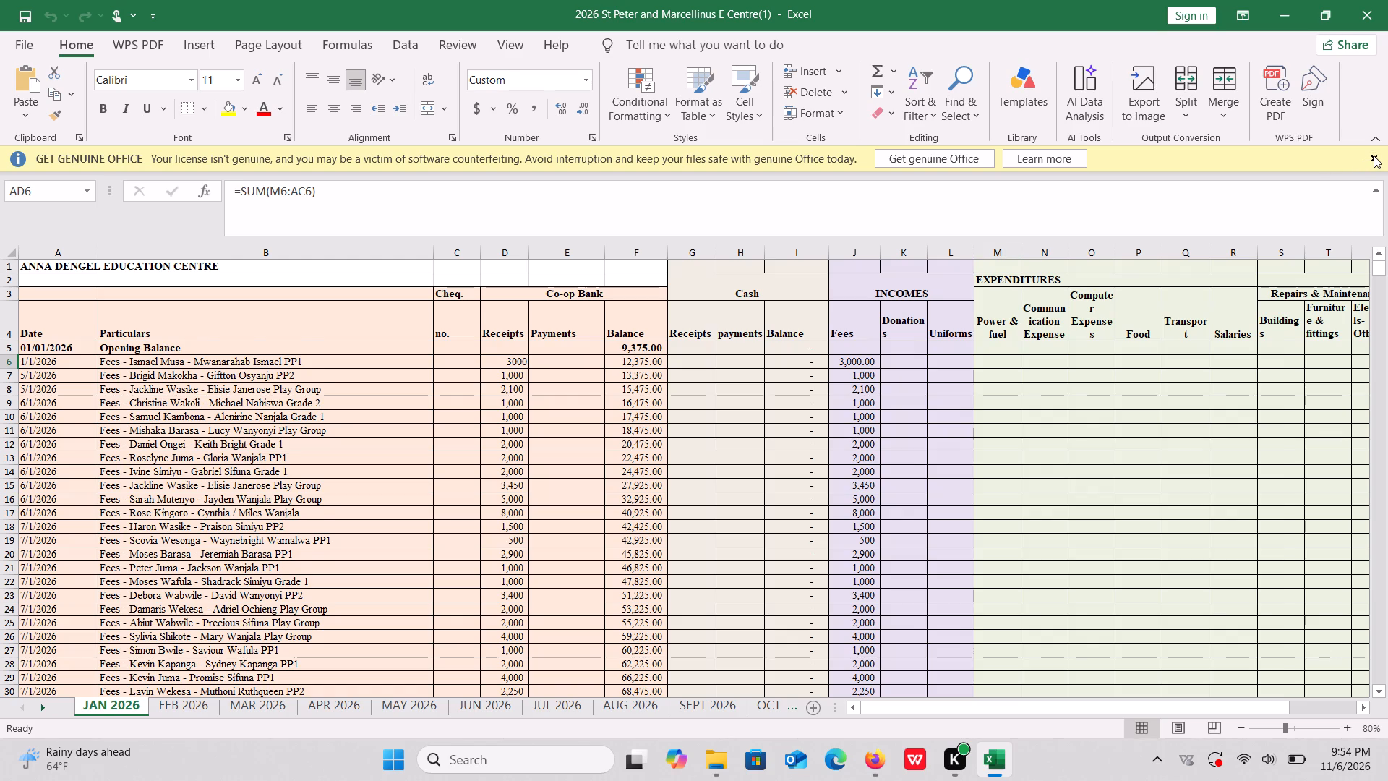
Look through the JAN 2026 cashbook entries and open the Combined CB 2025 summary sheet.
{"action": "left_click_drag", "start_coordinate": [1158, 706], "coordinate": [1110, 708]}
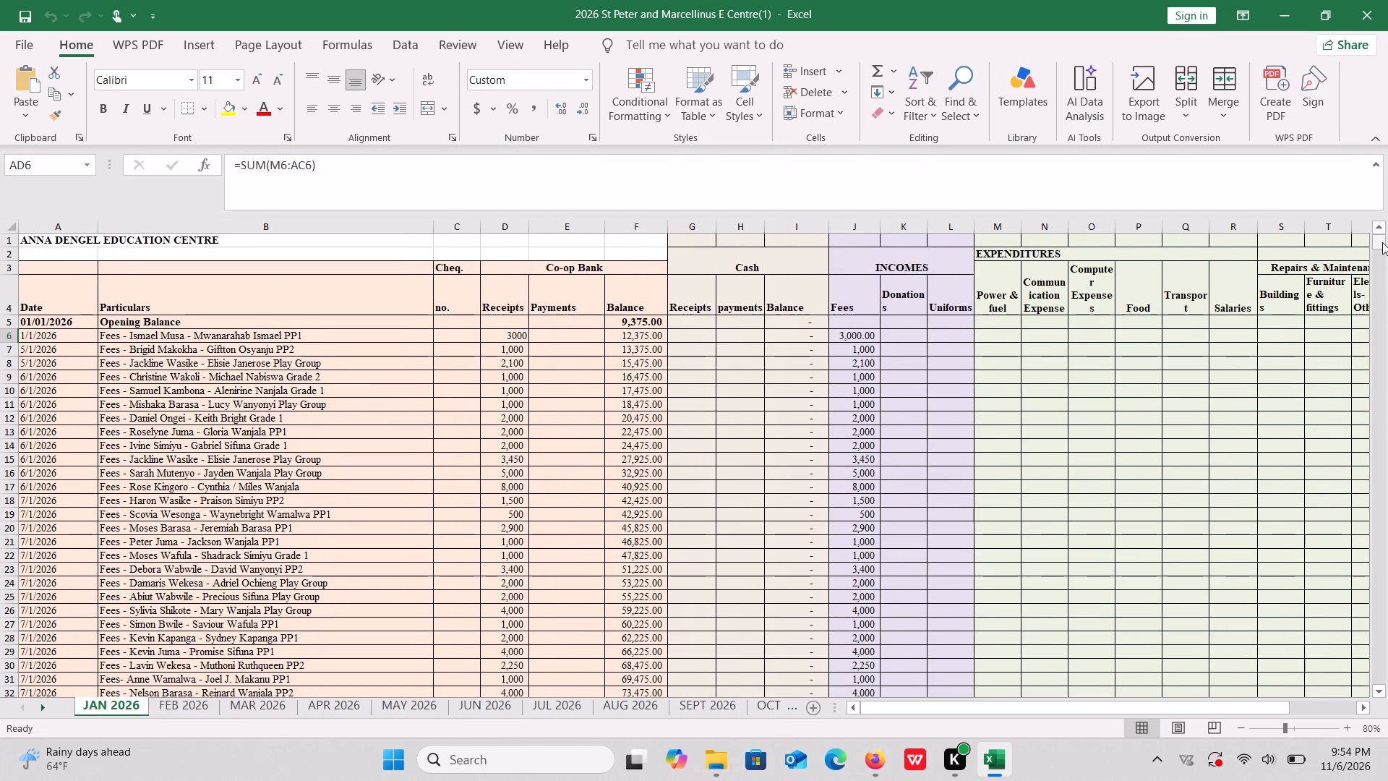
{"action": "left_click_drag", "start_coordinate": [1382, 242], "coordinate": [1387, 337]}
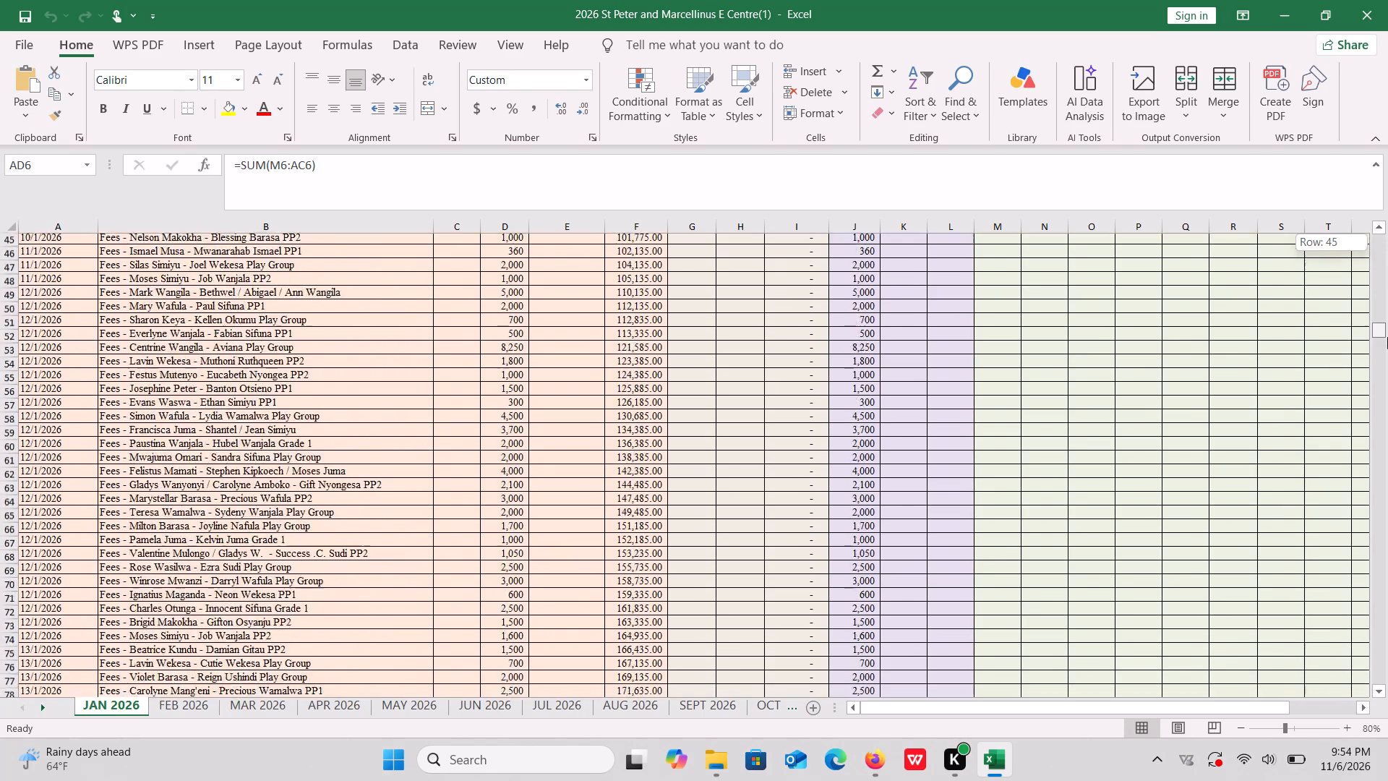
{"action": "left_click_drag", "start_coordinate": [1387, 337], "coordinate": [1387, 377]}
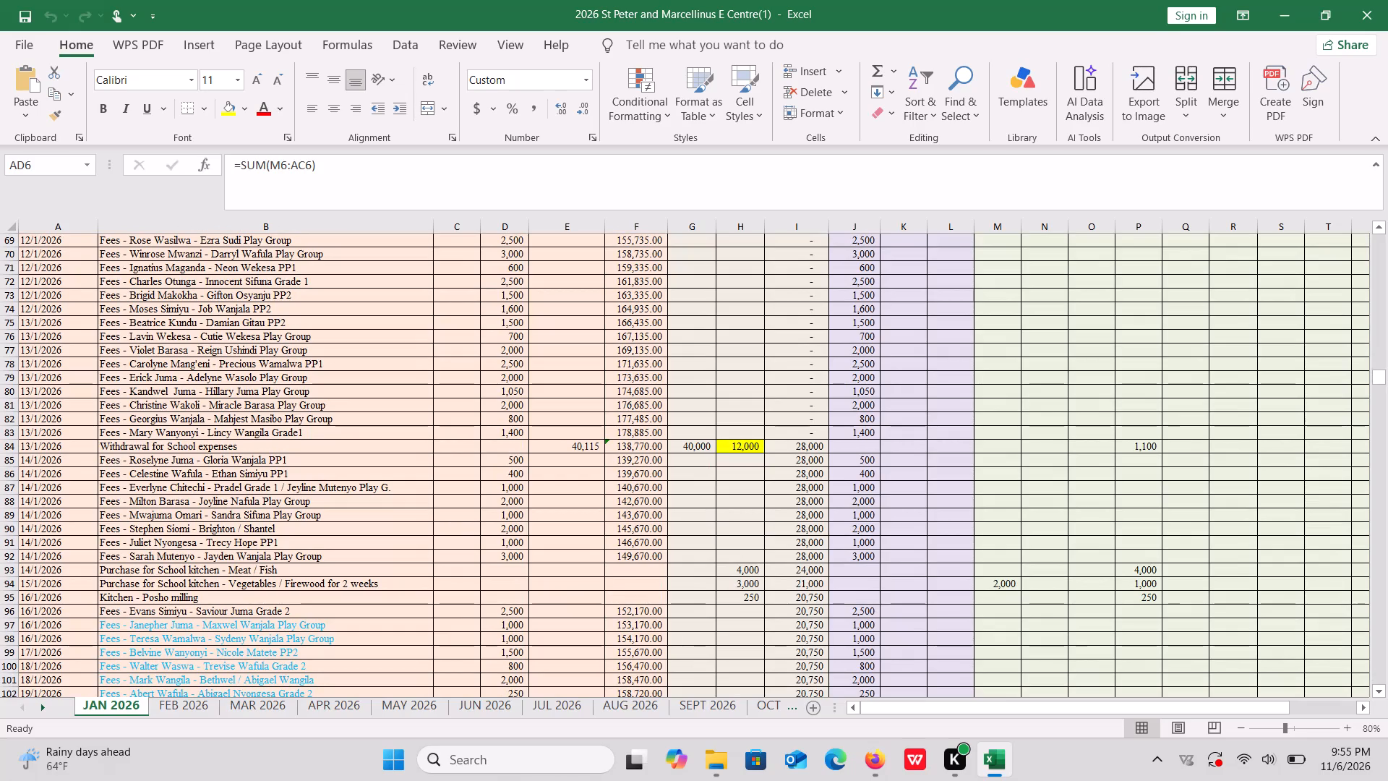
{"action": "left_click", "coordinate": [779, 717]}
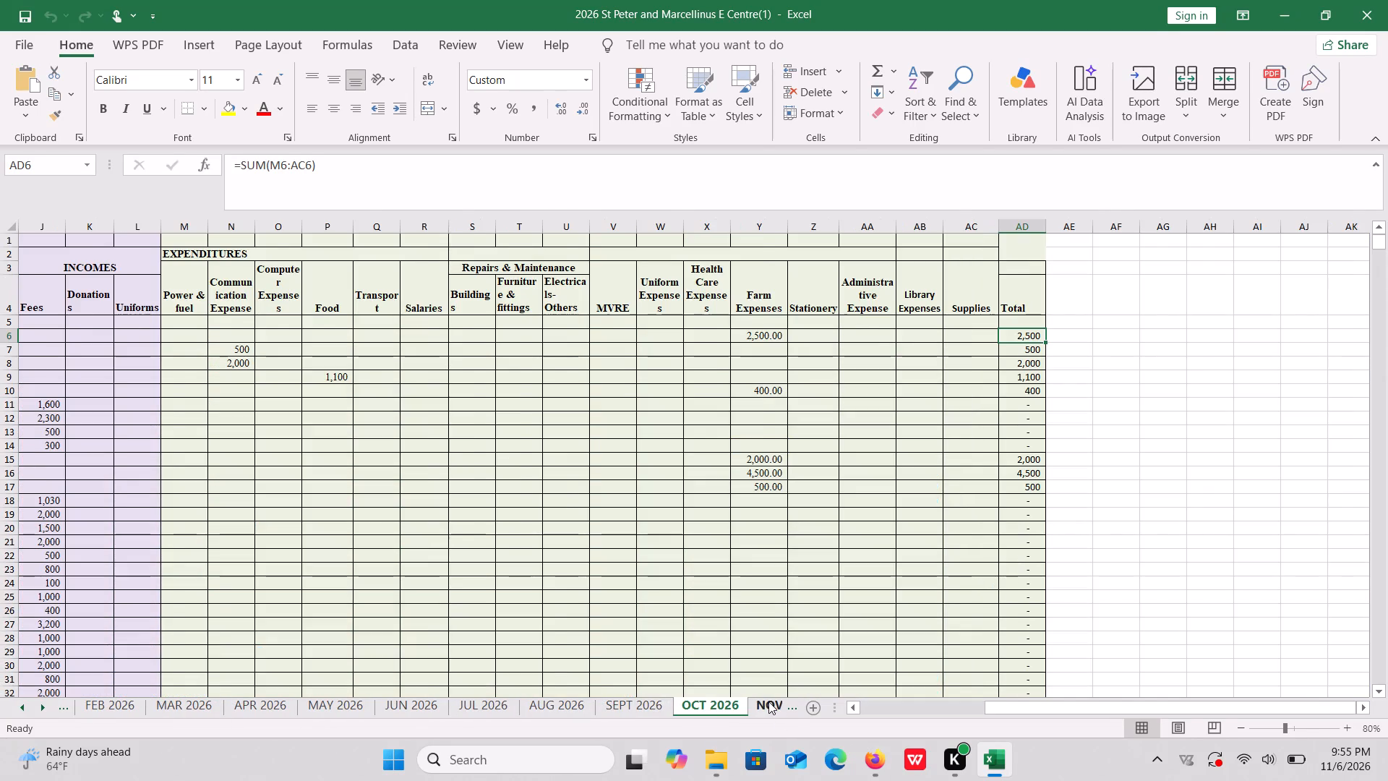
{"action": "left_click", "coordinate": [768, 701]}
{"action": "left_click", "coordinate": [768, 701]}
{"action": "left_click", "coordinate": [768, 701]}
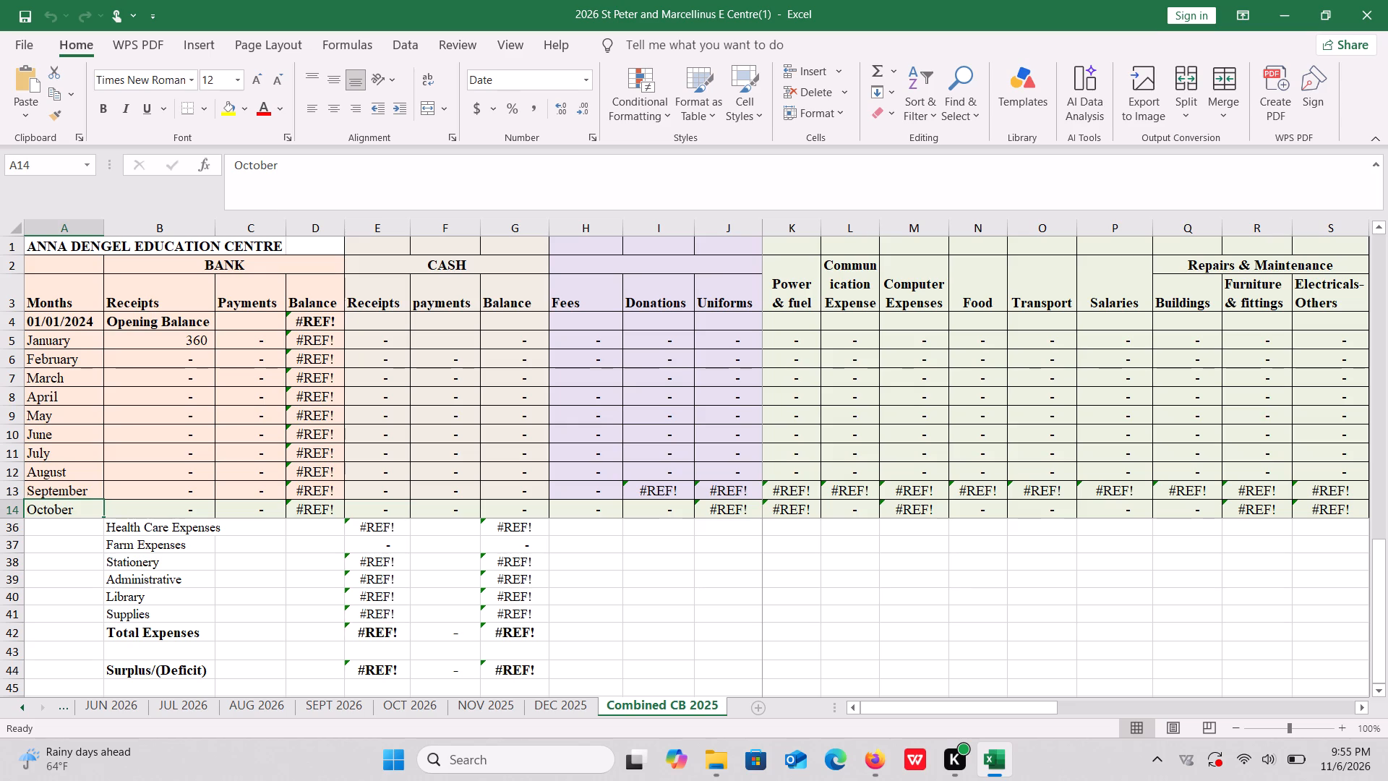
Examine the contents and formulas of the opening balance row and the bank and cash cells for the first months.
{"action": "left_click", "coordinate": [171, 344]}
{"action": "left_click", "coordinate": [254, 343]}
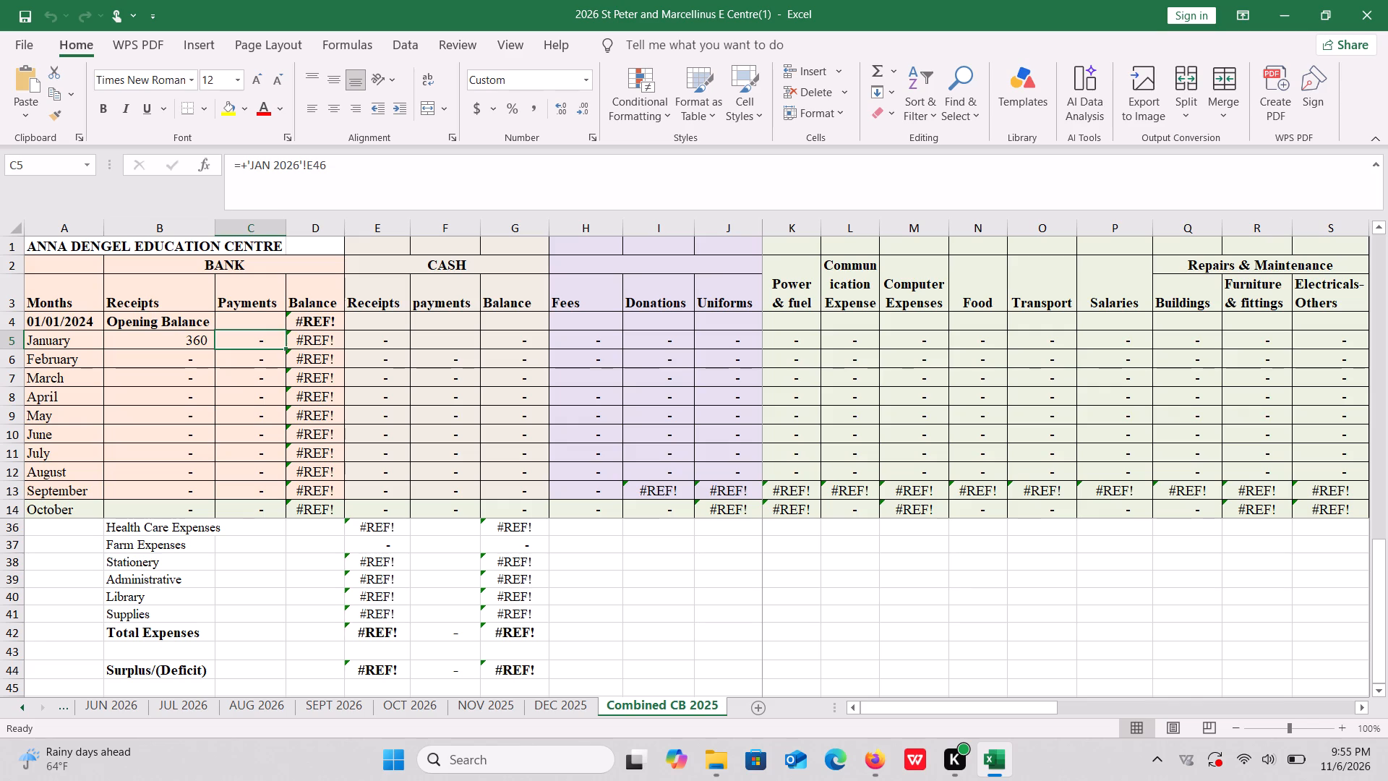
{"action": "left_click", "coordinate": [334, 326]}
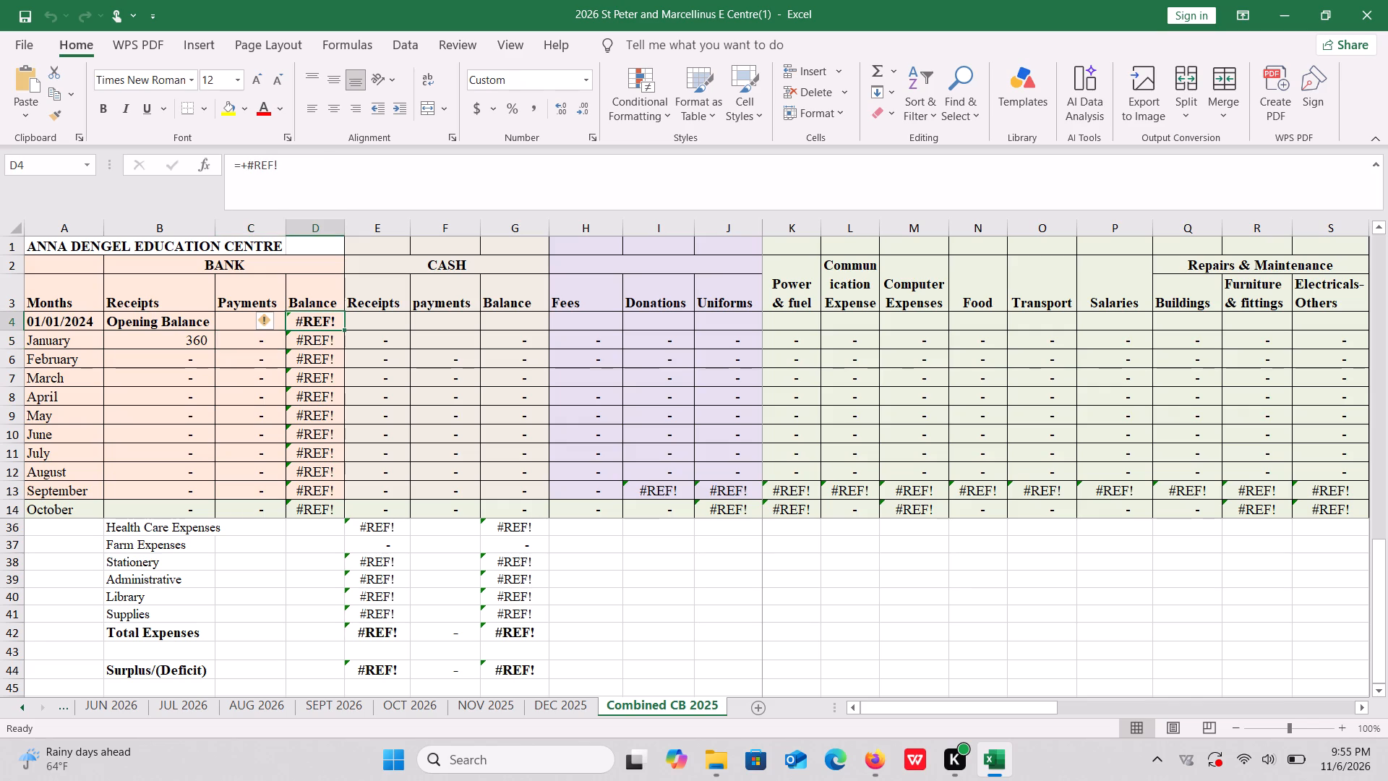
{"action": "key", "text": "equal"}
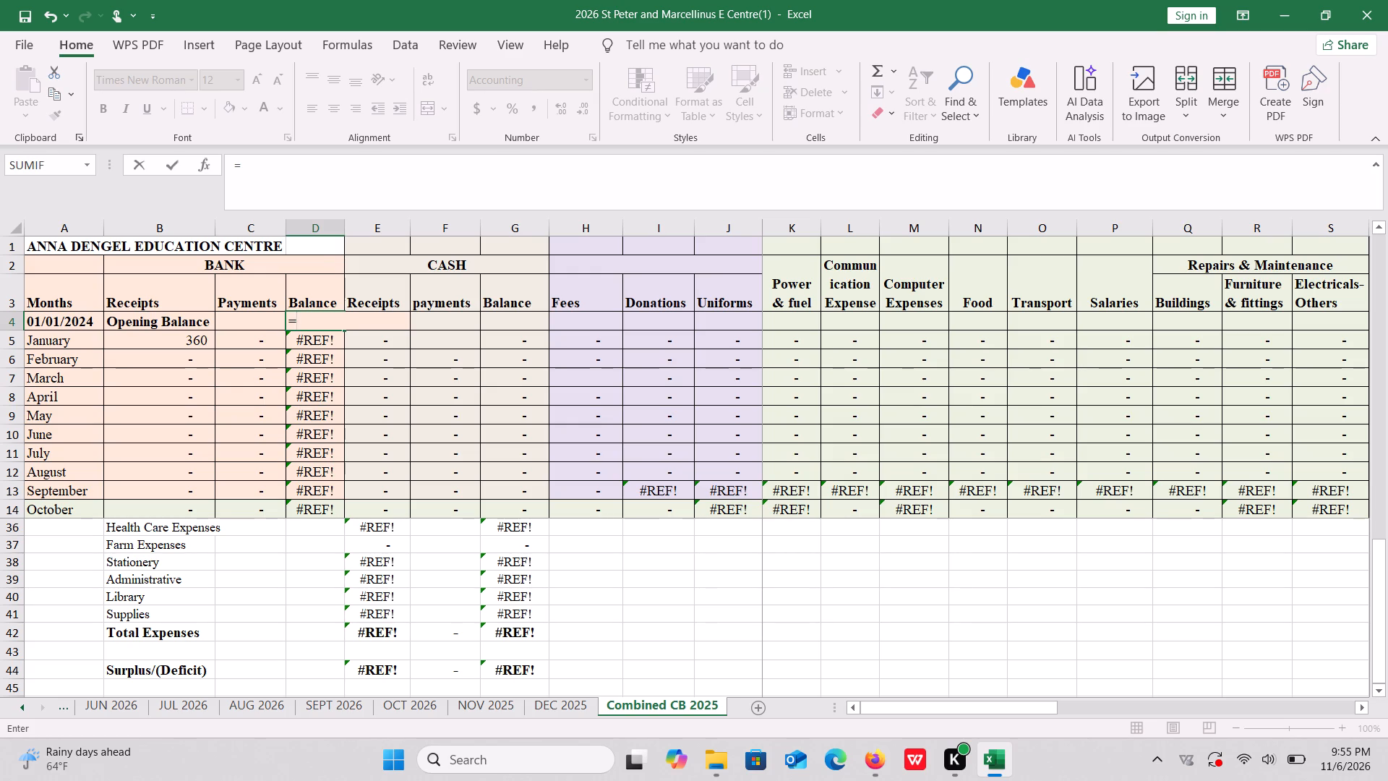
{"action": "key", "text": "Escape"}
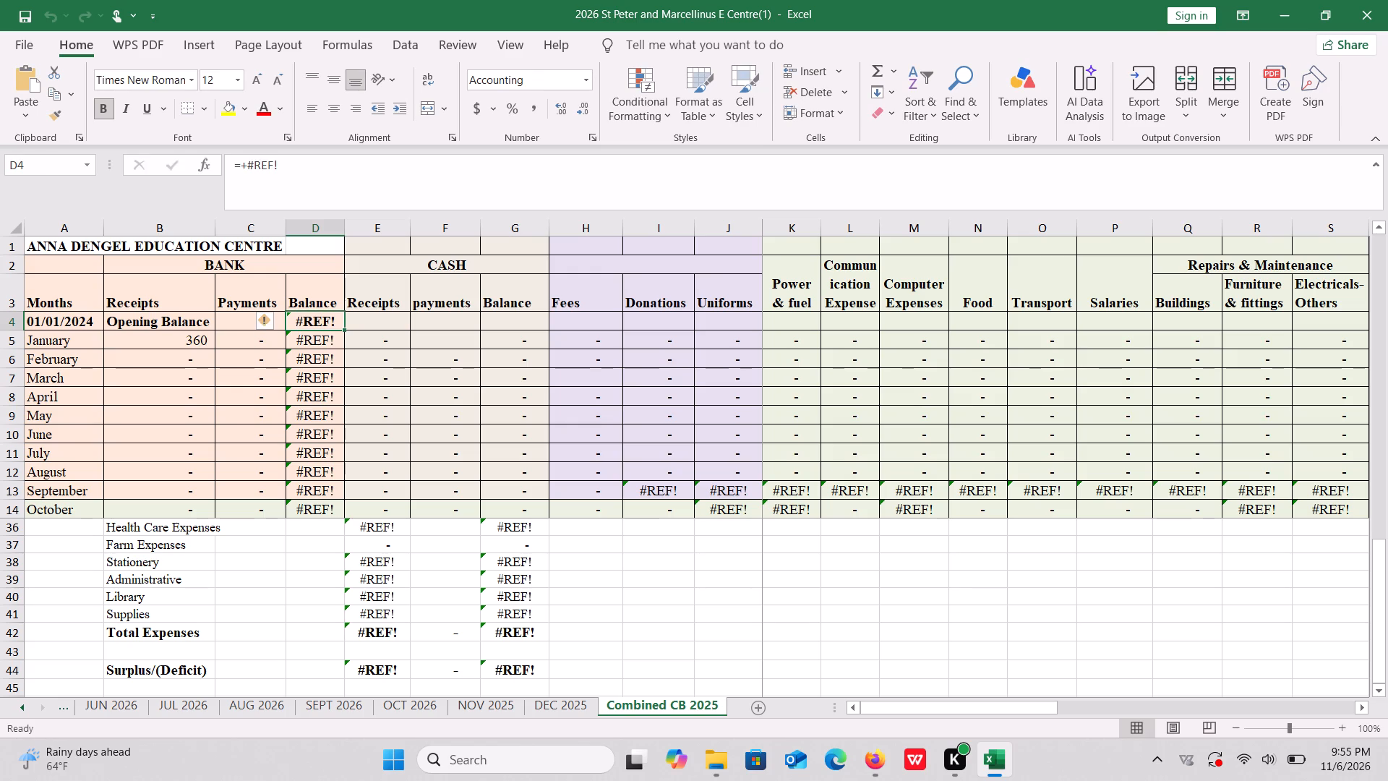
{"action": "left_click", "coordinate": [376, 373]}
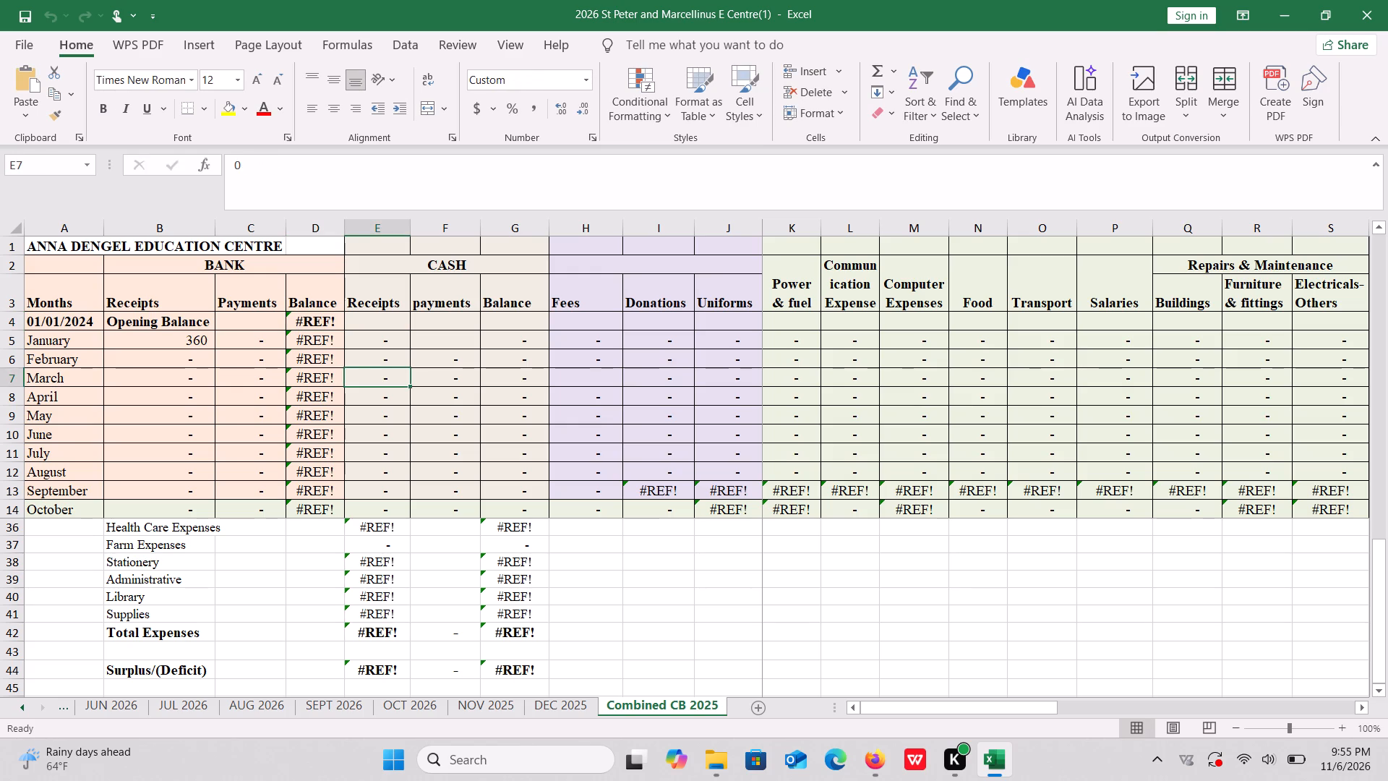
{"action": "left_click", "coordinate": [160, 326]}
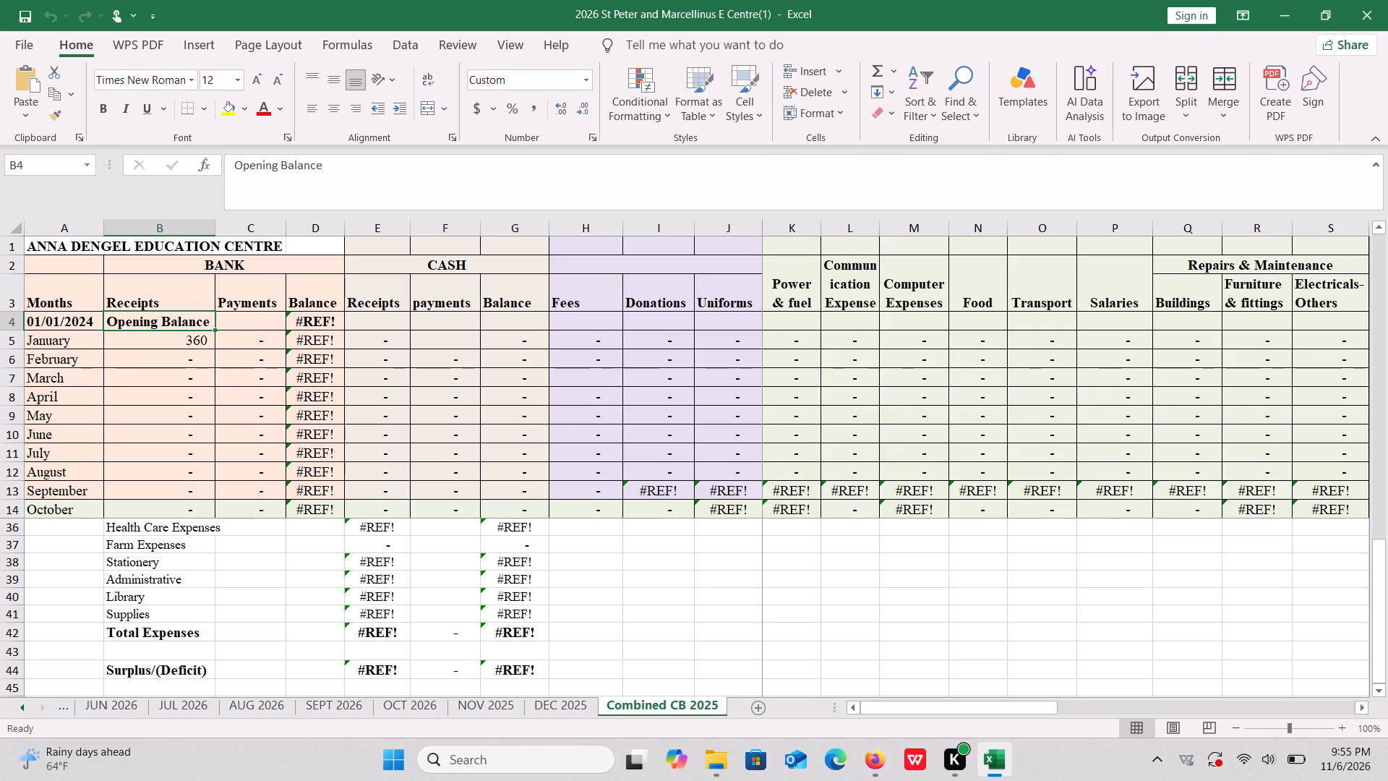
{"action": "left_click", "coordinate": [82, 325]}
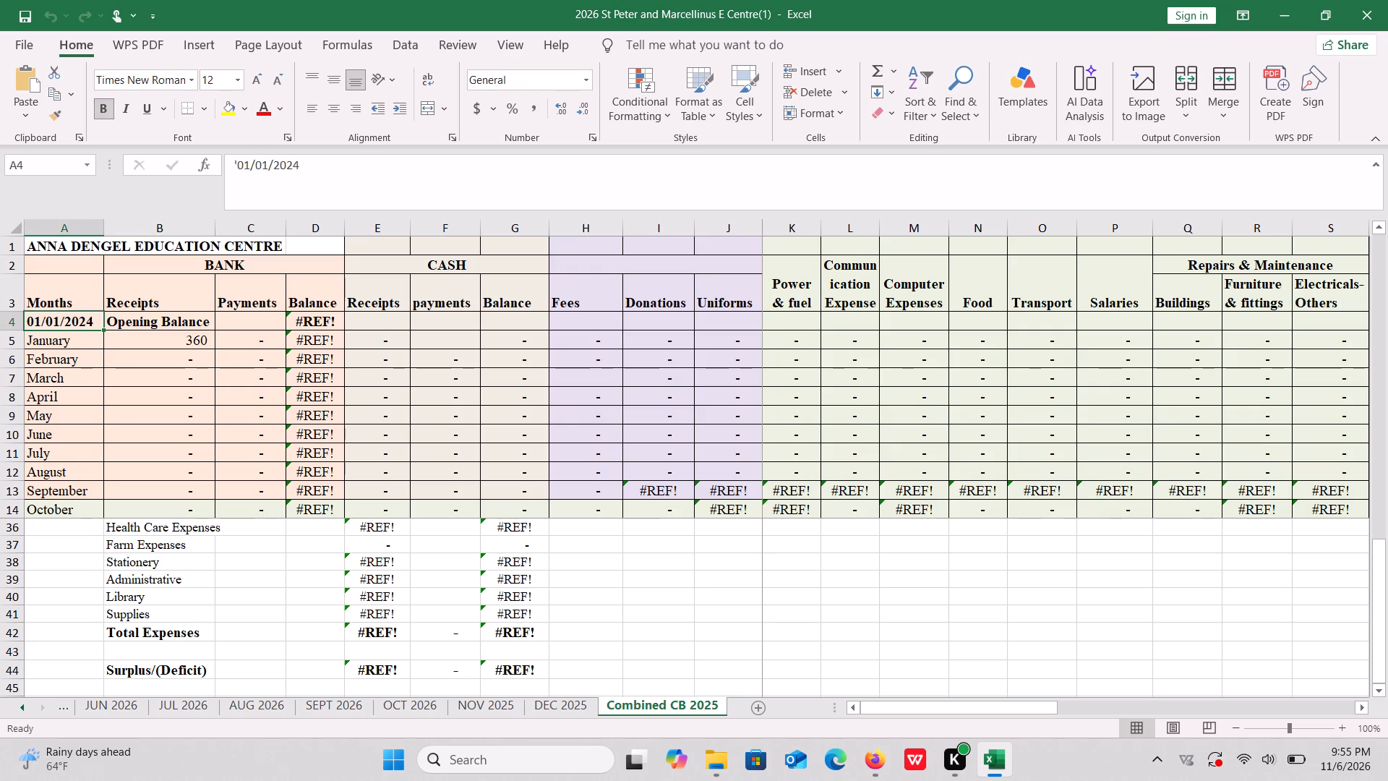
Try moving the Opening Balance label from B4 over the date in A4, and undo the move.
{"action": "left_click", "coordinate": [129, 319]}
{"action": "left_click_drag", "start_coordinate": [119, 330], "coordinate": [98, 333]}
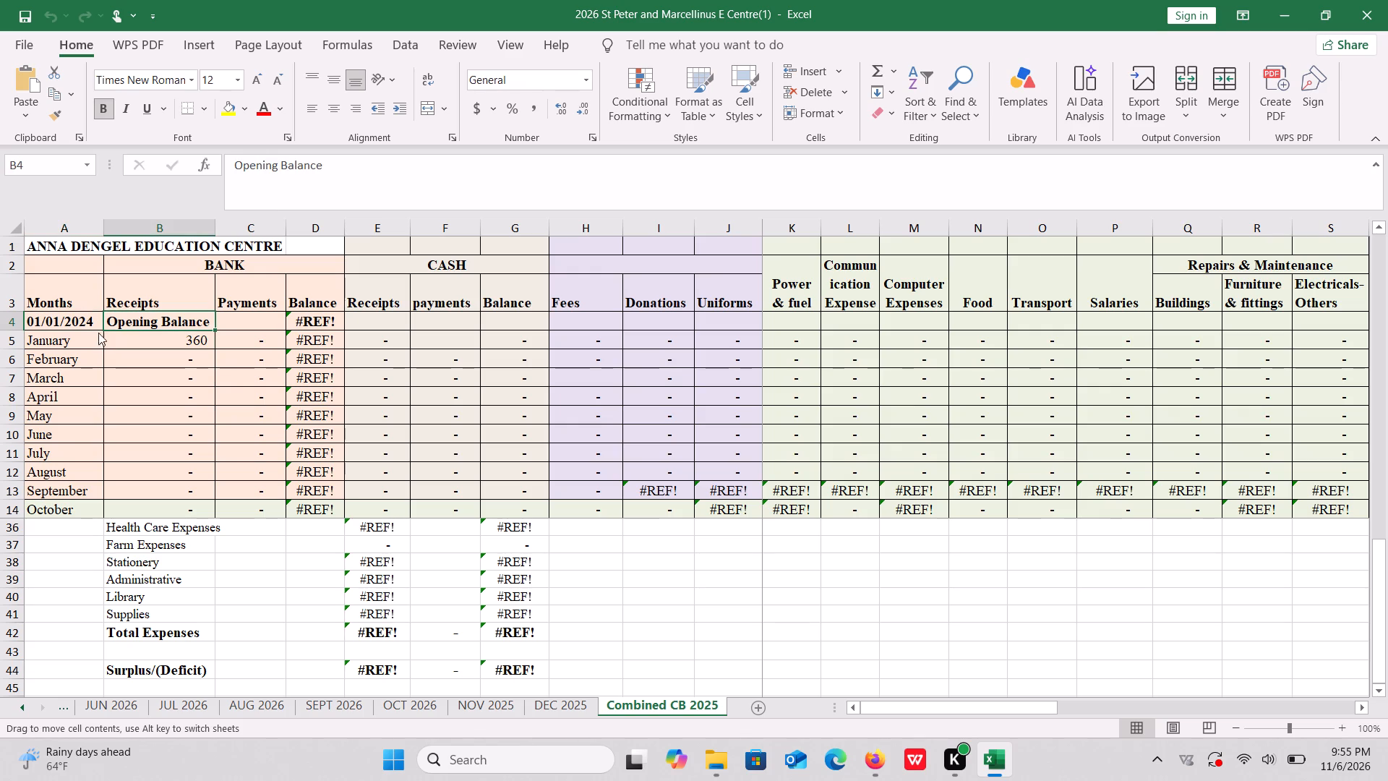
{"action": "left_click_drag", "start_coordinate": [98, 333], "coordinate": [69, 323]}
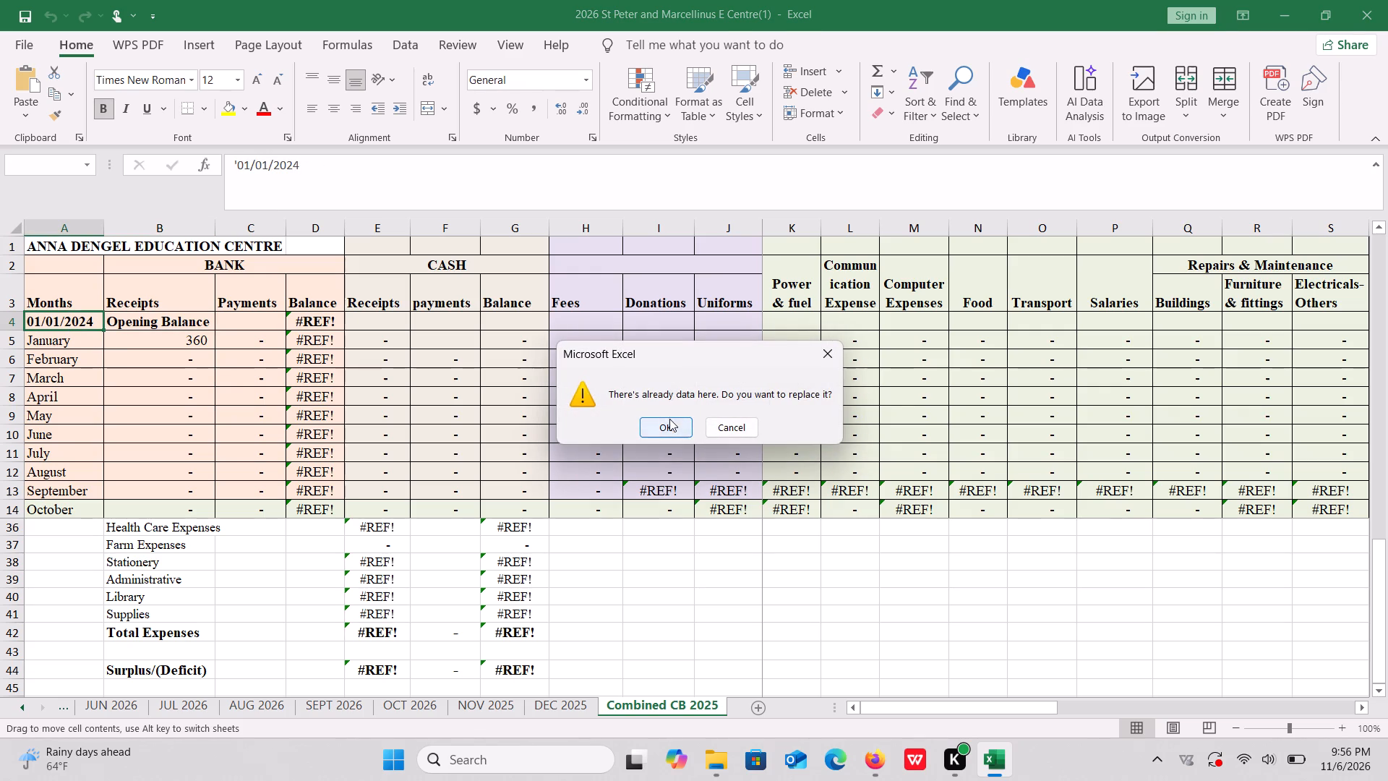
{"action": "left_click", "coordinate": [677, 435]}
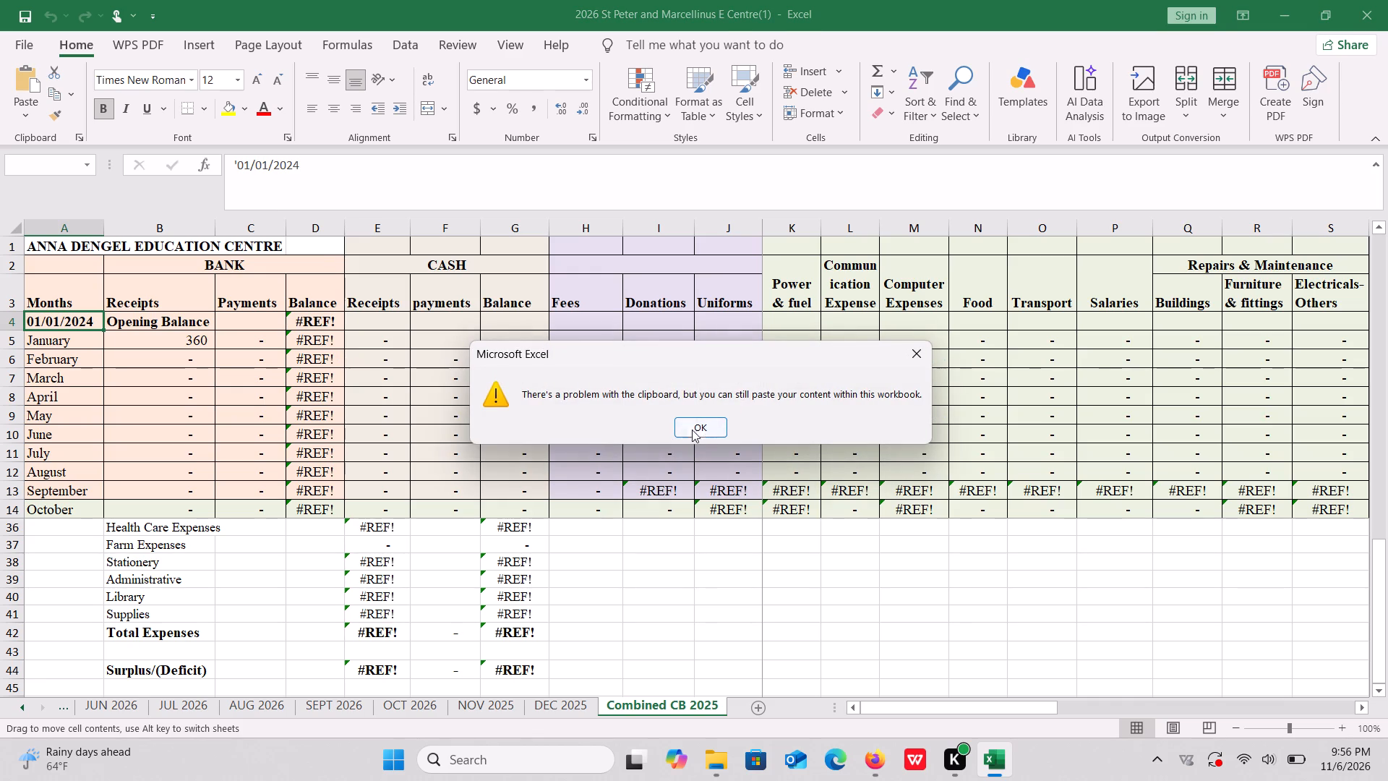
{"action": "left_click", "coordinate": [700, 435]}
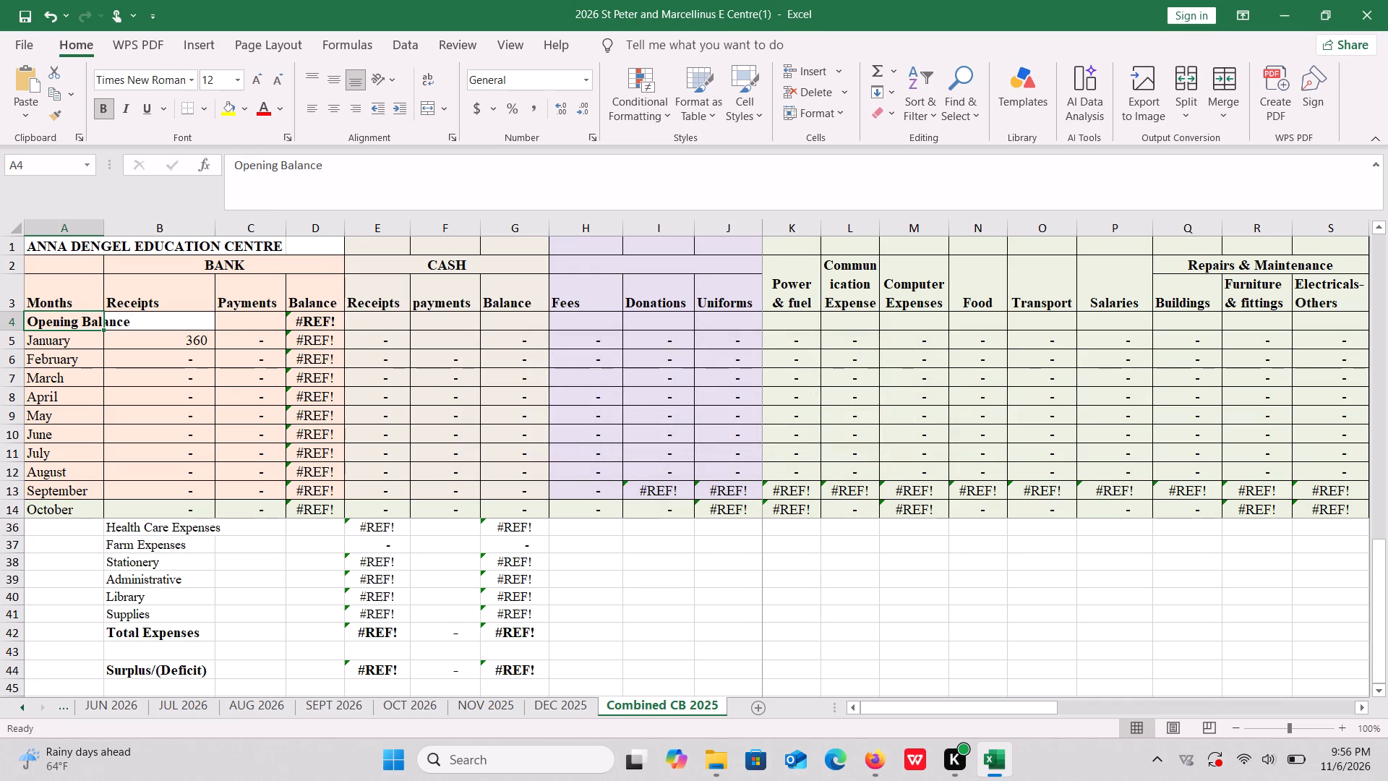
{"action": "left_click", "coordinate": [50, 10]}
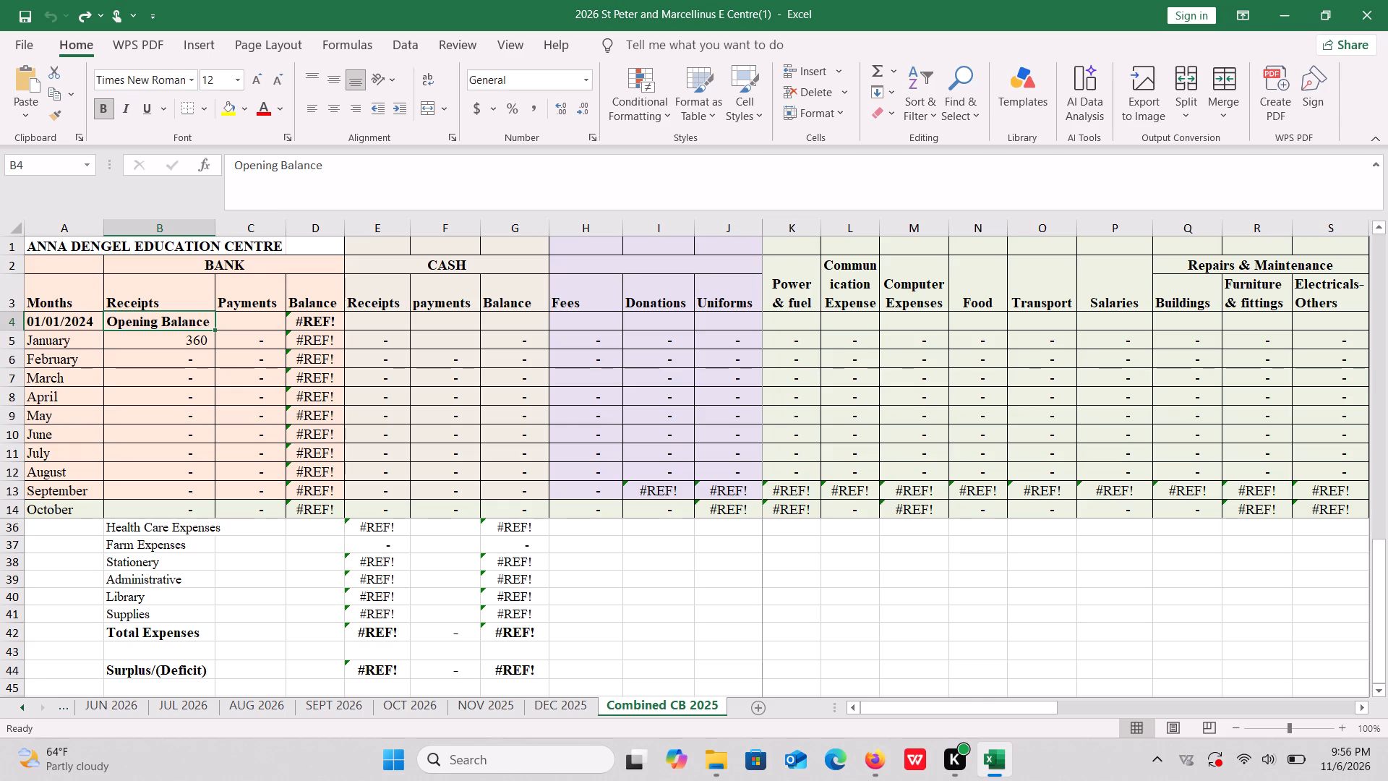
Copy the Opening Balance label from B4 over the date in A4 and clear the original text from B4.
{"action": "key", "text": "ctrl+c"}
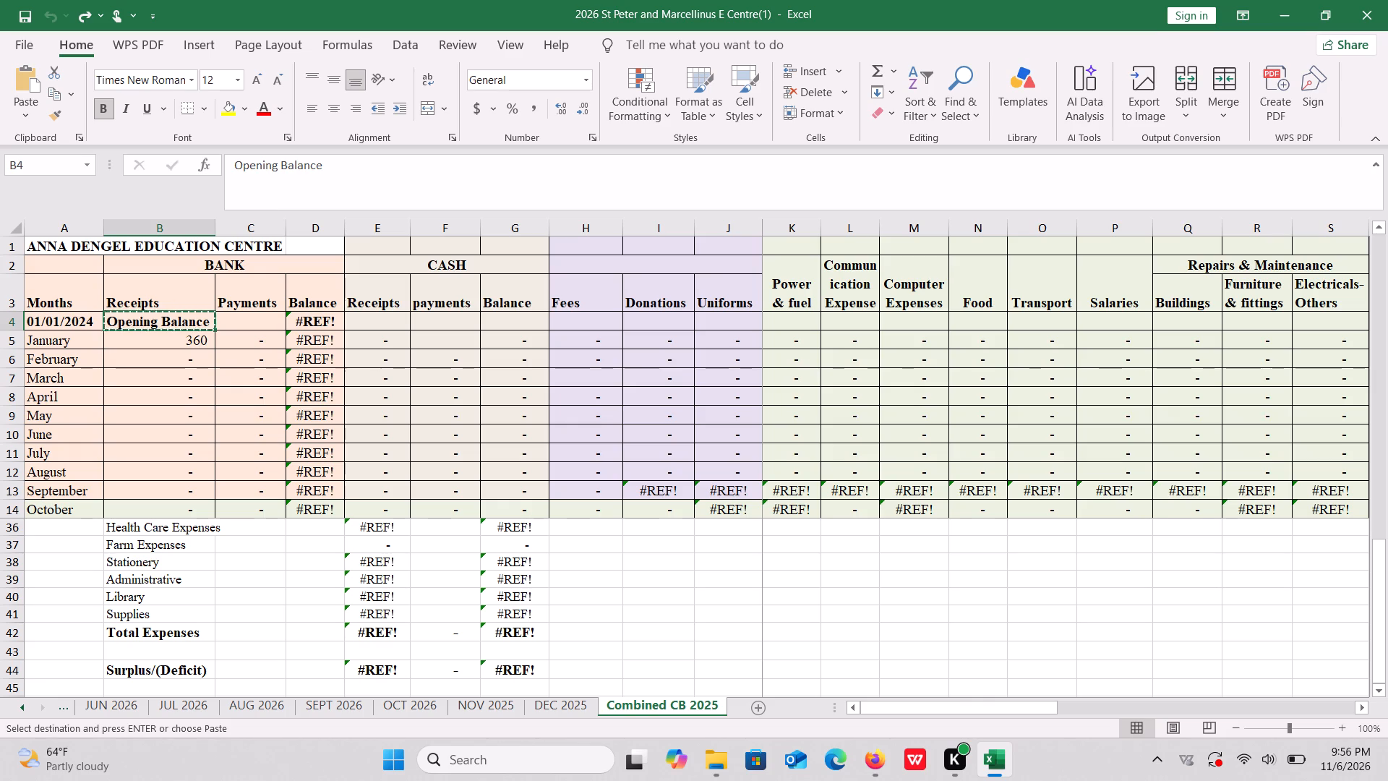
{"action": "left_click", "coordinate": [43, 323]}
{"action": "key", "text": "ctrl+v"}
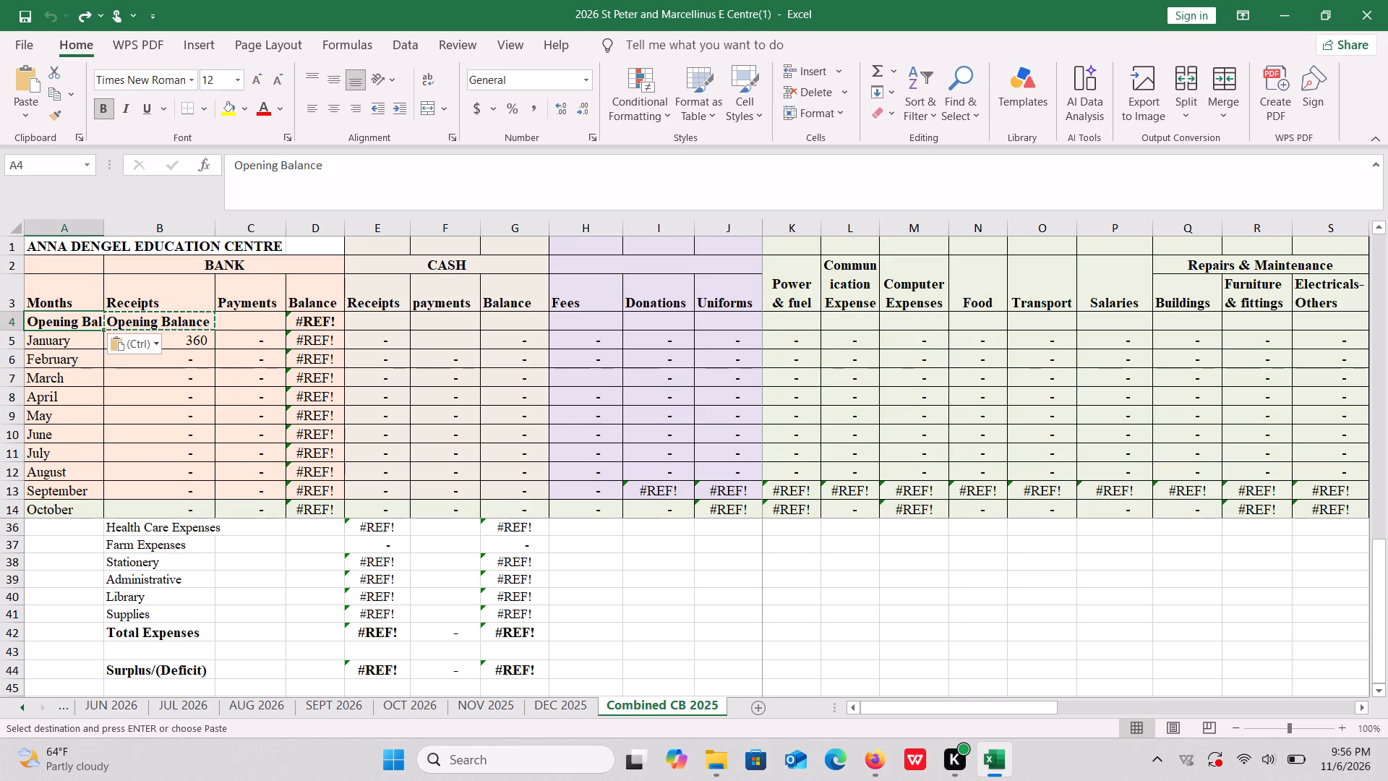
{"action": "left_click", "coordinate": [177, 328]}
{"action": "key", "text": "BackSpace"}
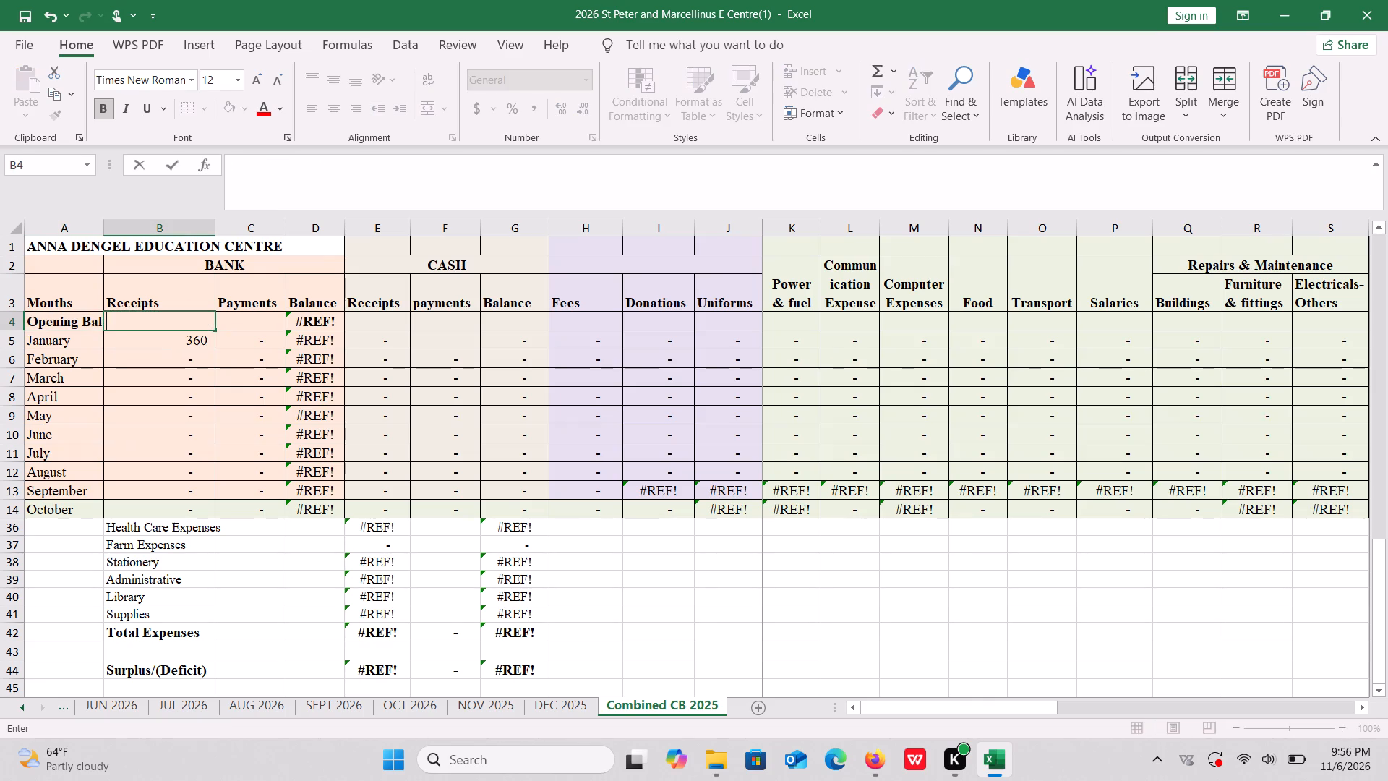
{"action": "left_click", "coordinate": [252, 324]}
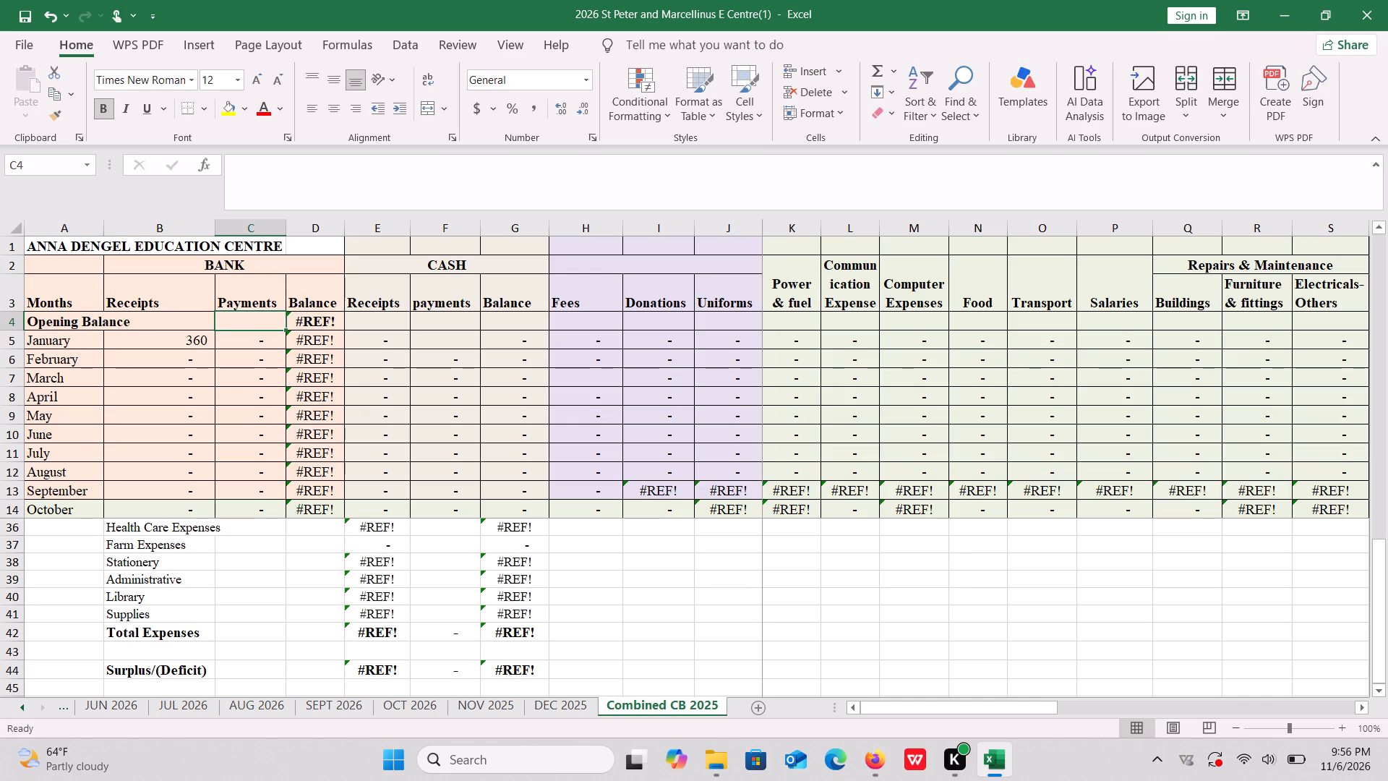
Widen column A so the Opening Balance label fits within its cell.
{"action": "left_click_drag", "start_coordinate": [102, 227], "coordinate": [139, 236]}
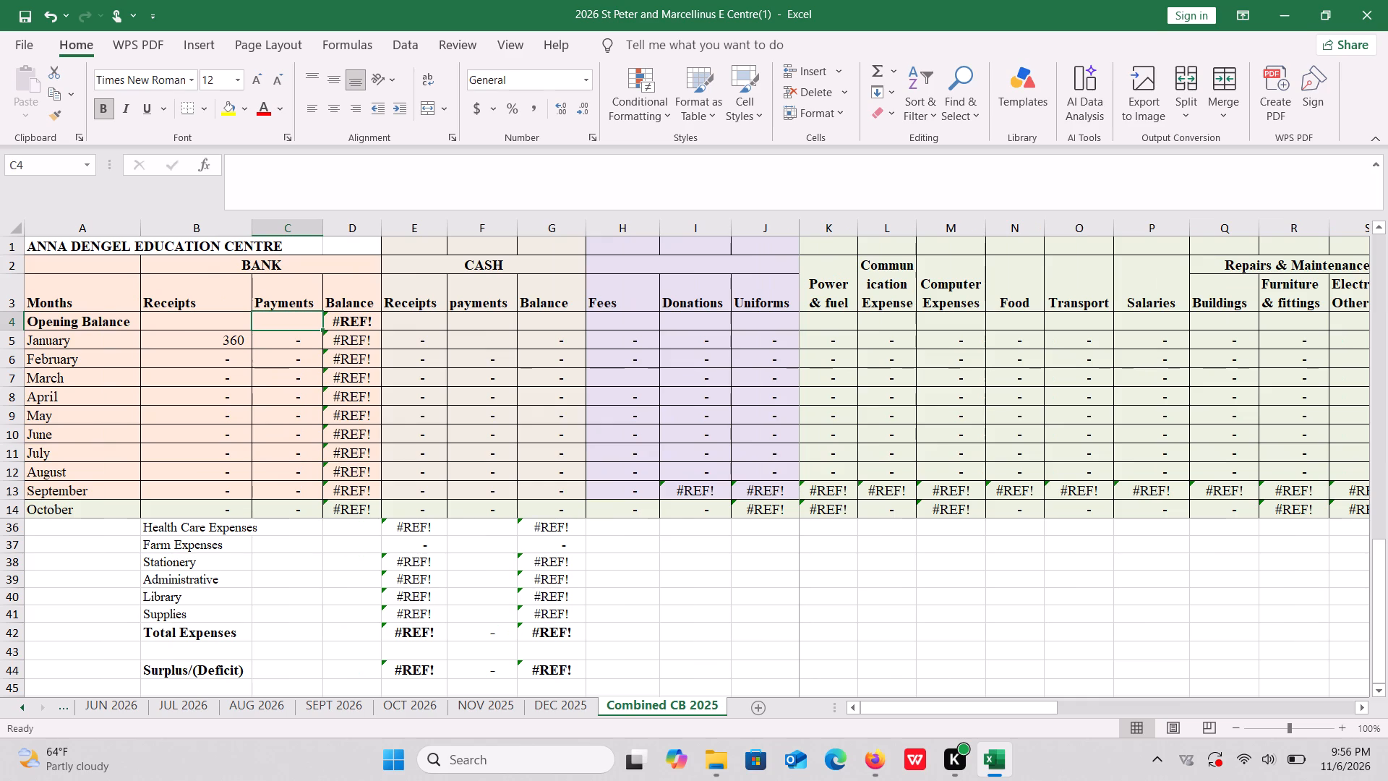
{"action": "left_click", "coordinate": [234, 326]}
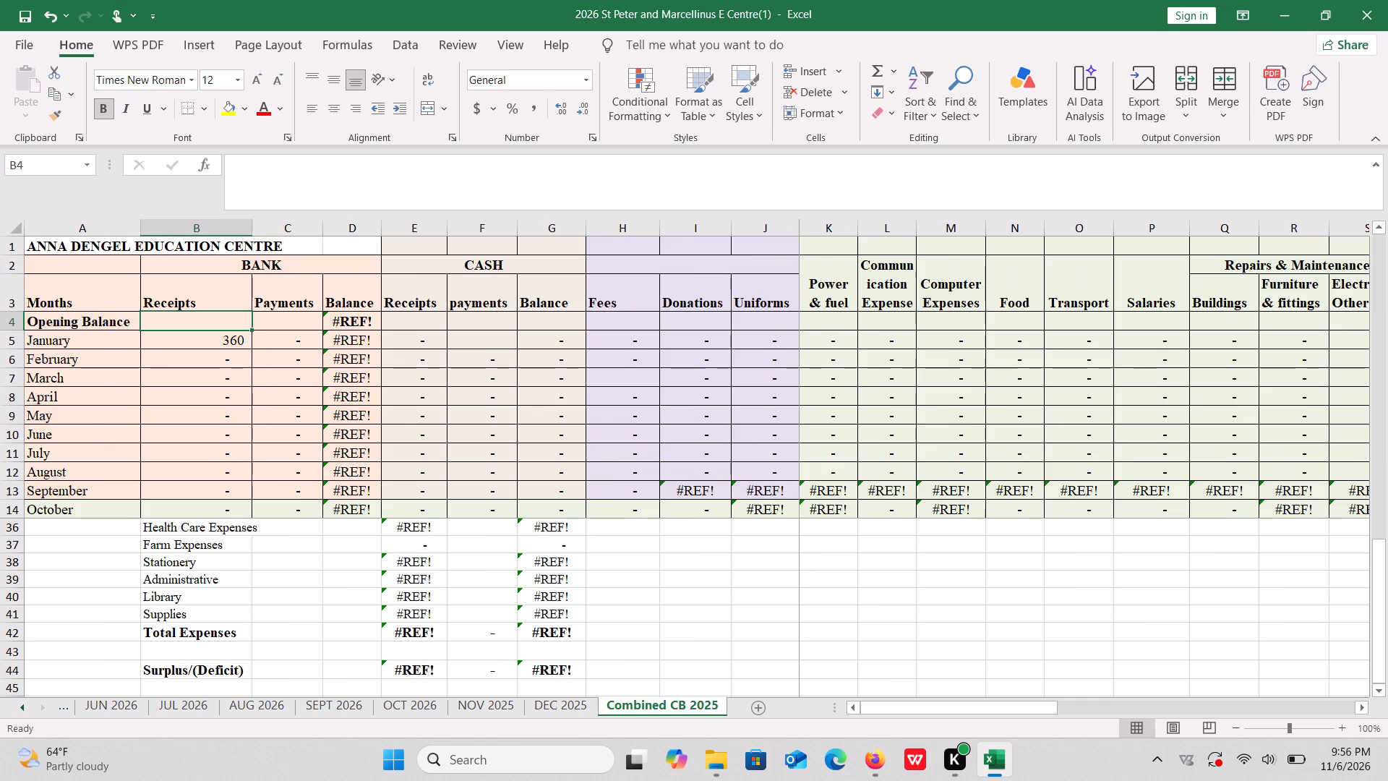
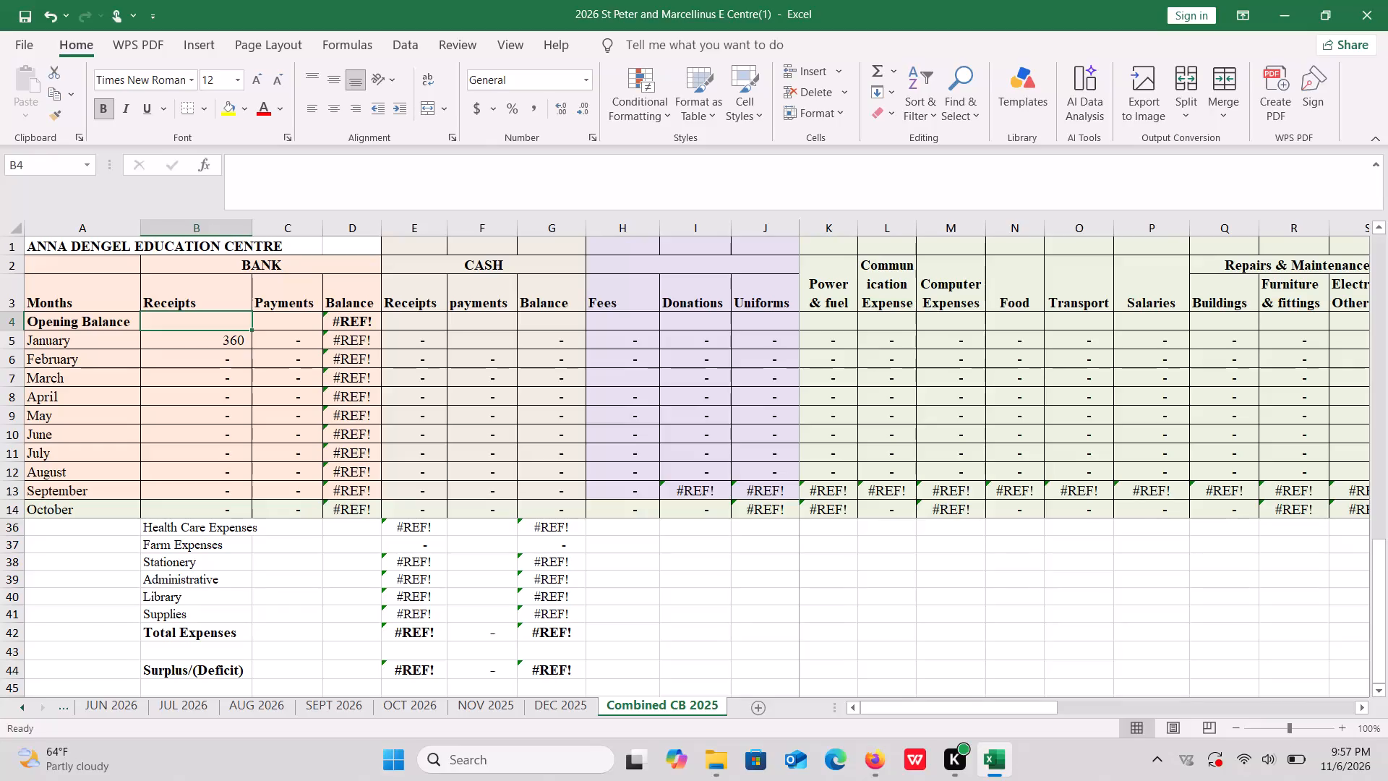
Replace the bank balance formula in the opening balance row, D4, with =C4+B5-C5.
{"action": "left_click", "coordinate": [280, 322]}
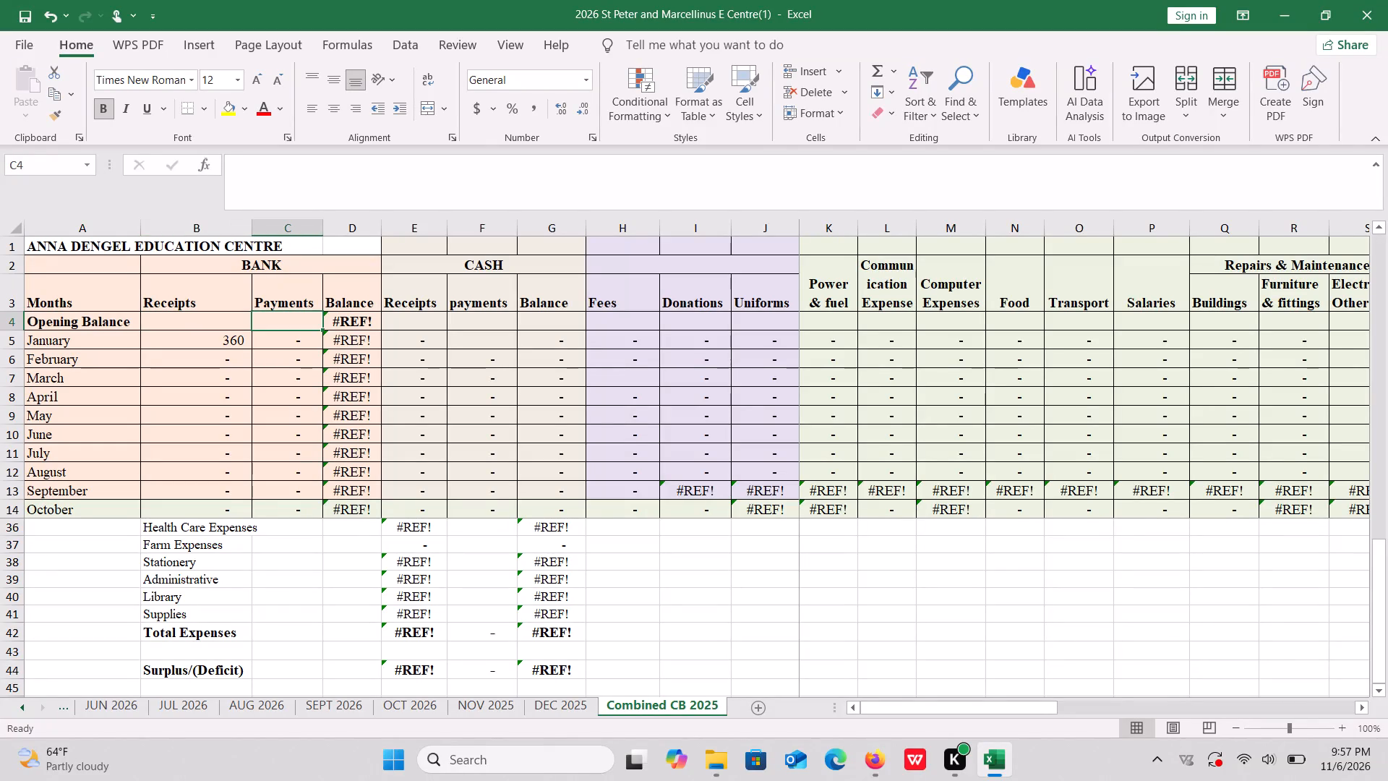
{"action": "left_click", "coordinate": [343, 320]}
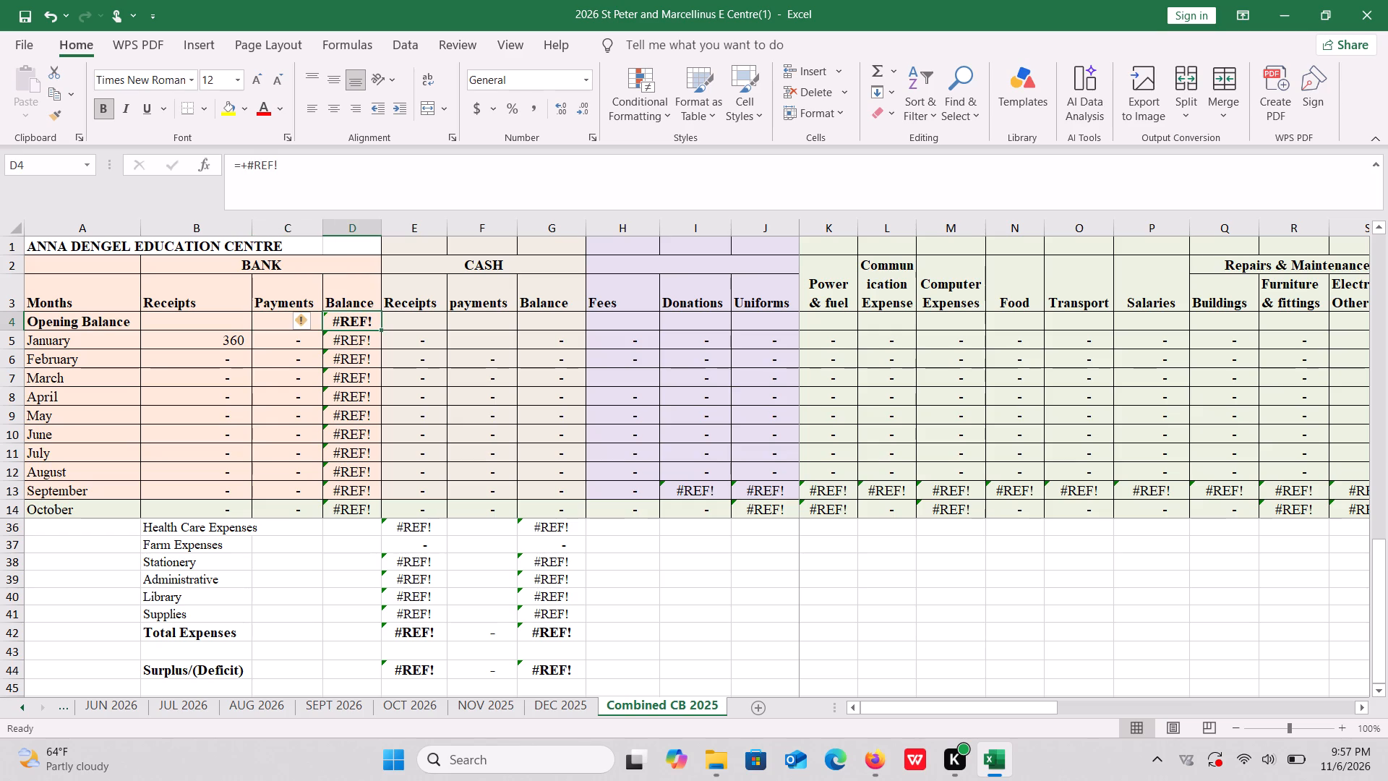
{"action": "key", "text": "equal"}
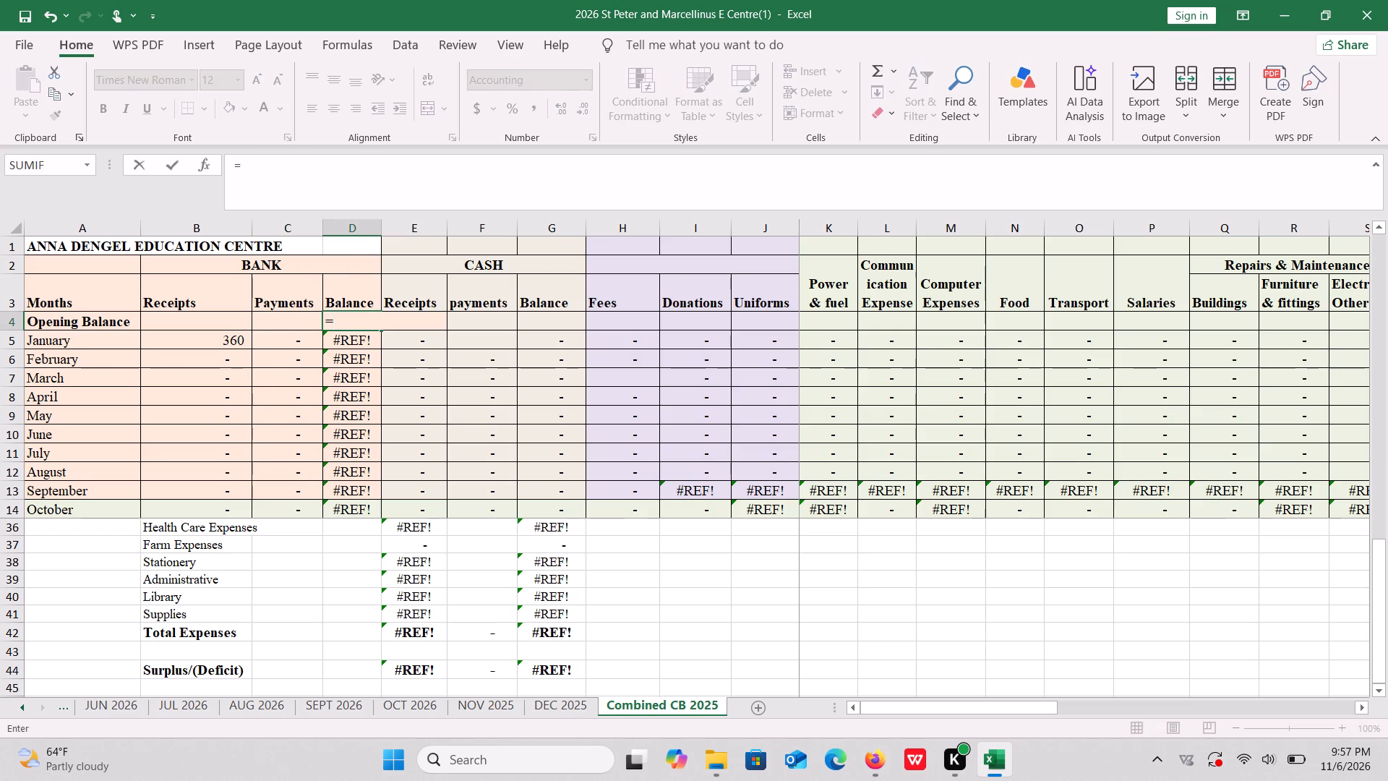
{"action": "left_click", "coordinate": [276, 324]}
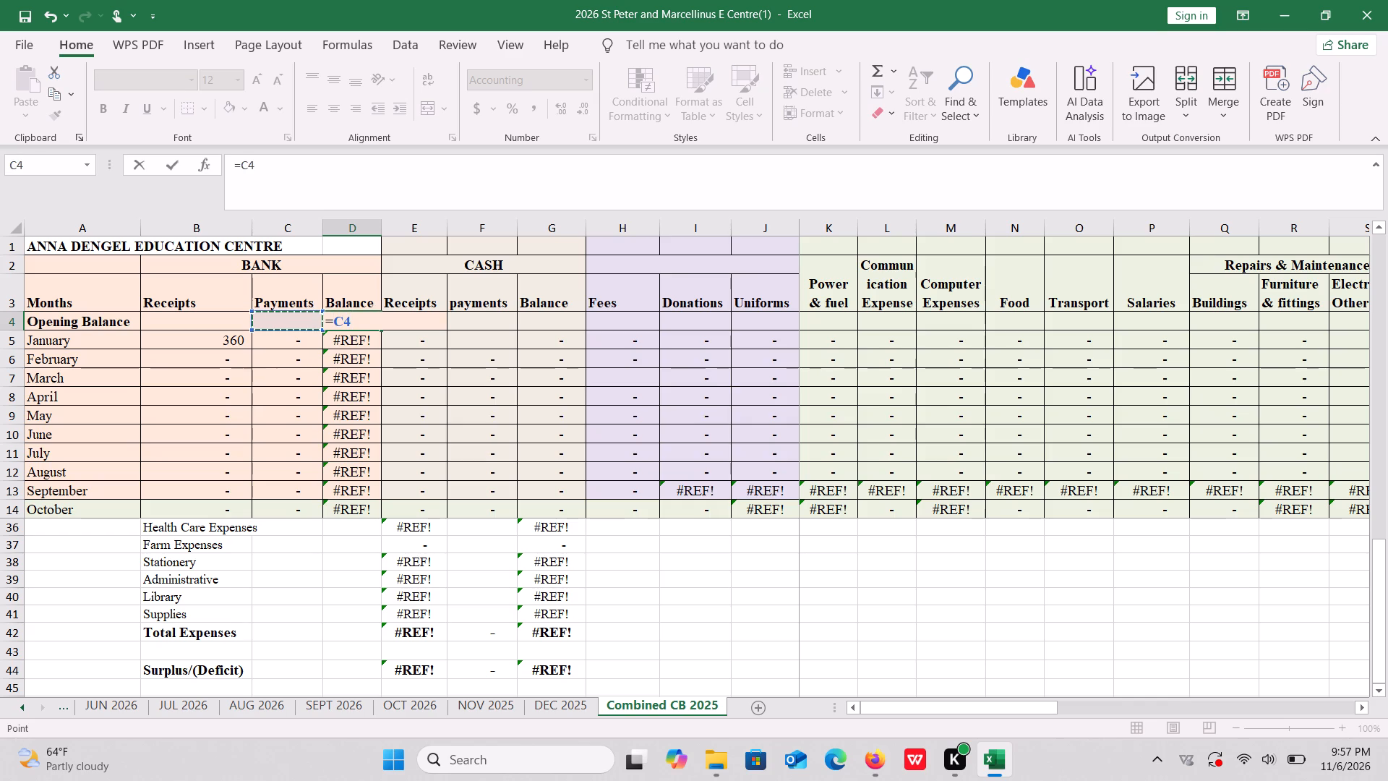
{"action": "key", "text": "plus"}
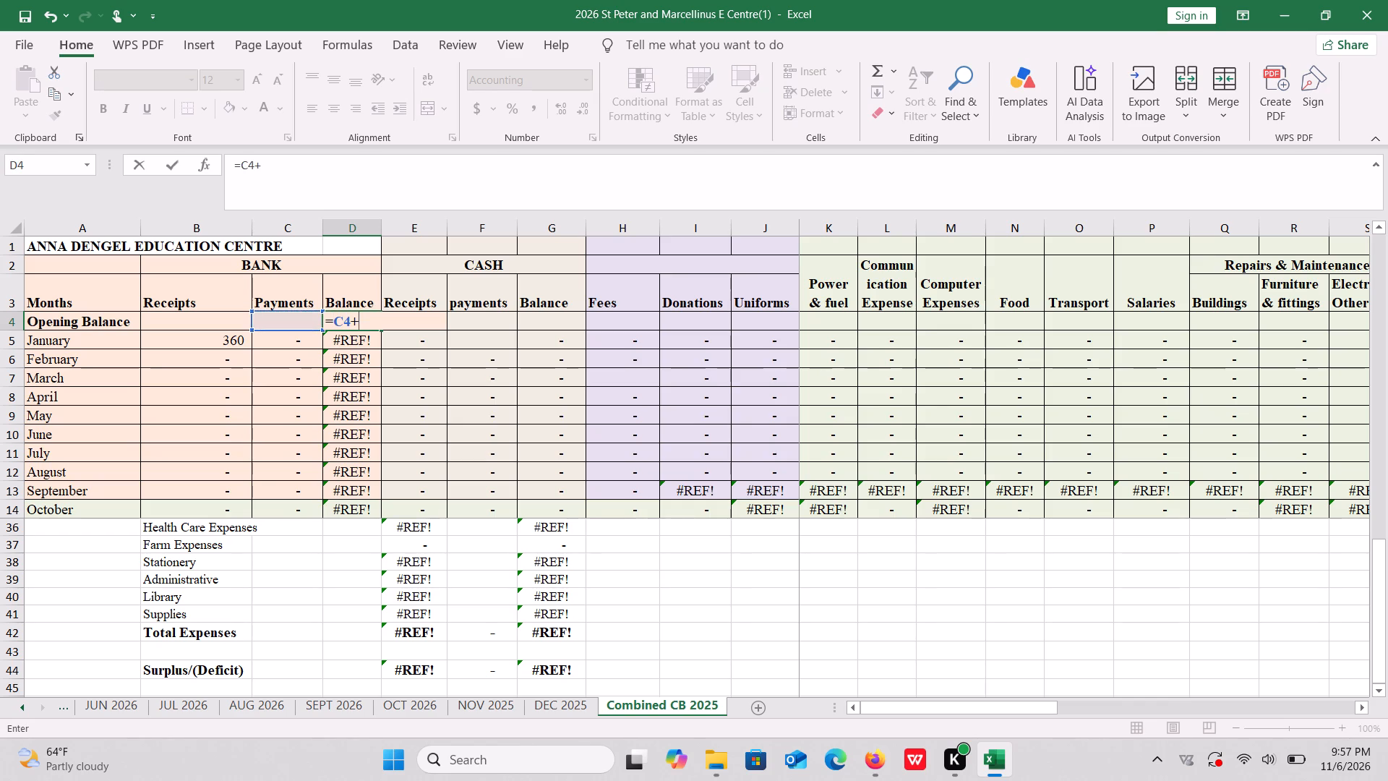
{"action": "left_click", "coordinate": [236, 343]}
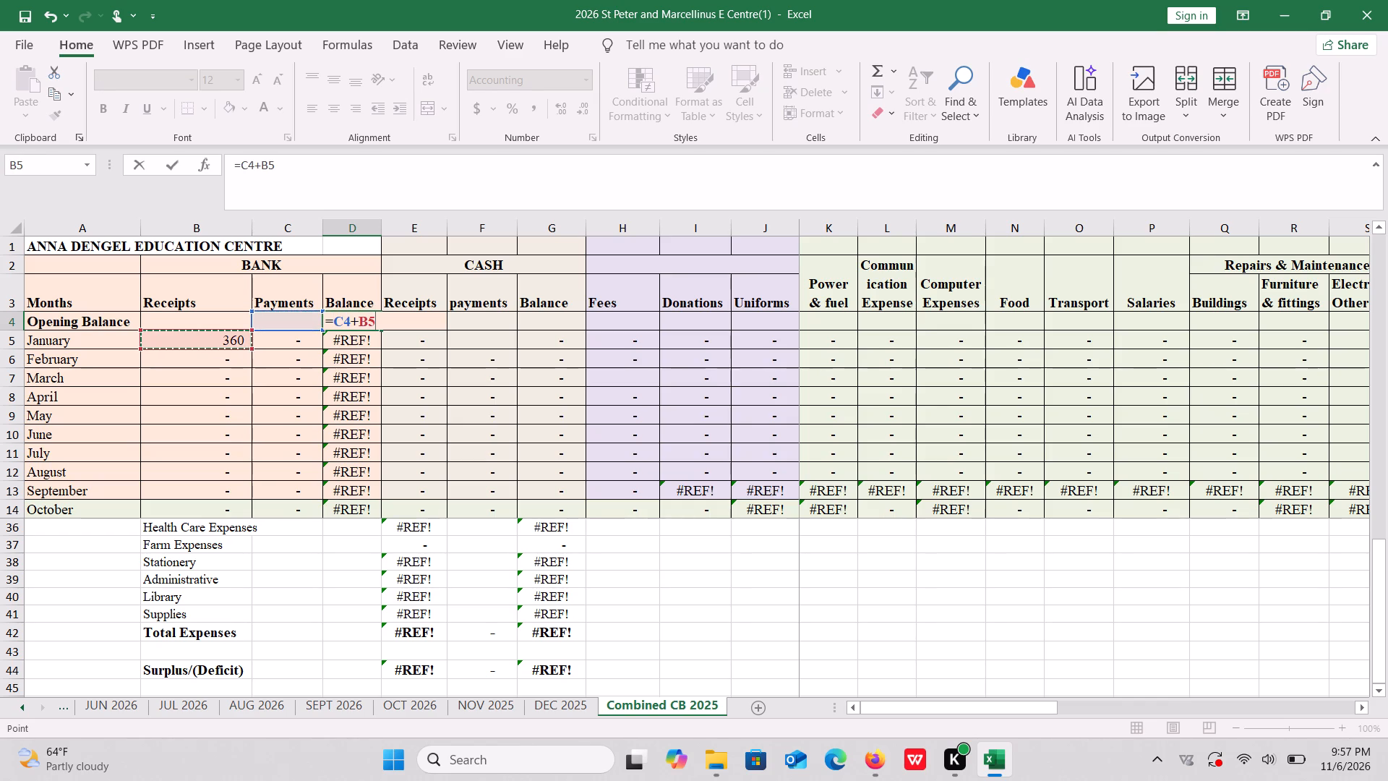
{"action": "key", "text": "minus"}
{"action": "left_click", "coordinate": [276, 342]}
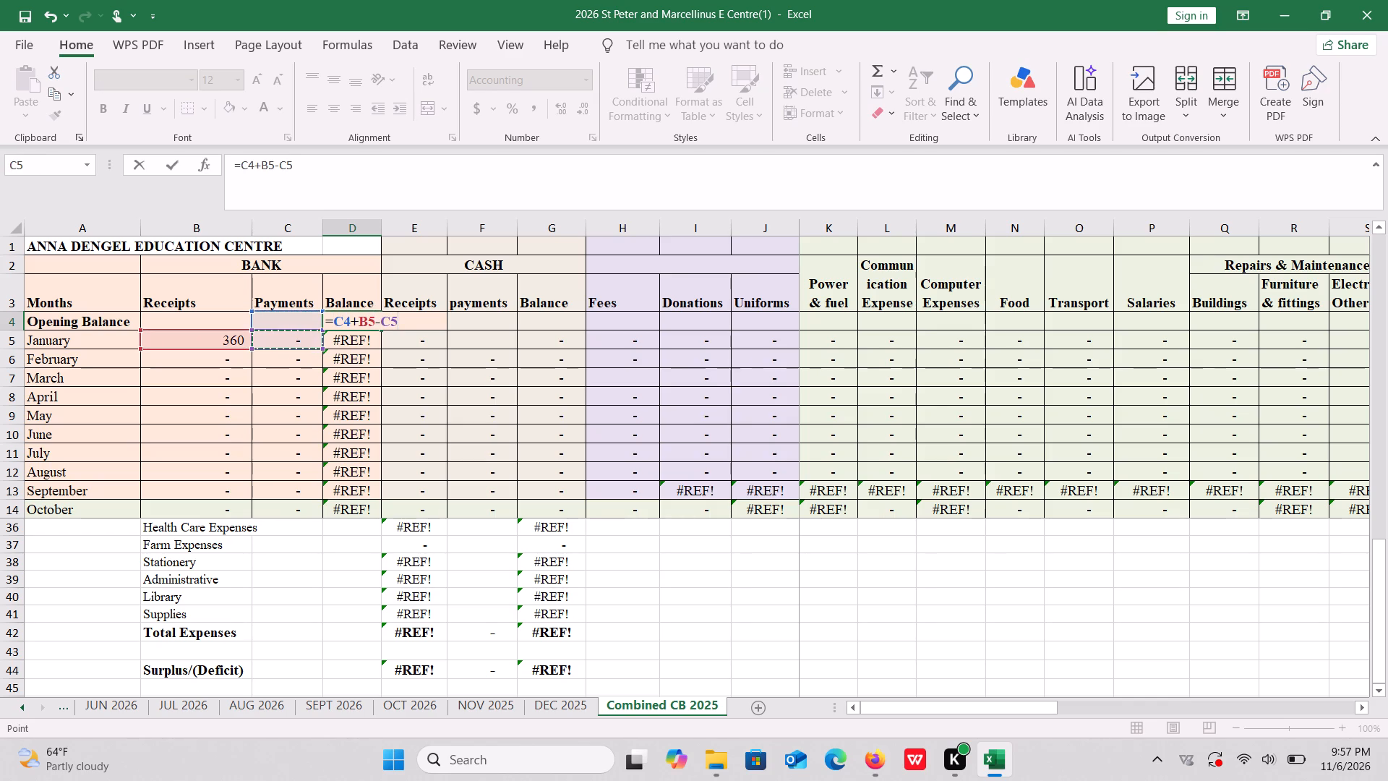
{"action": "key", "text": "Return"}
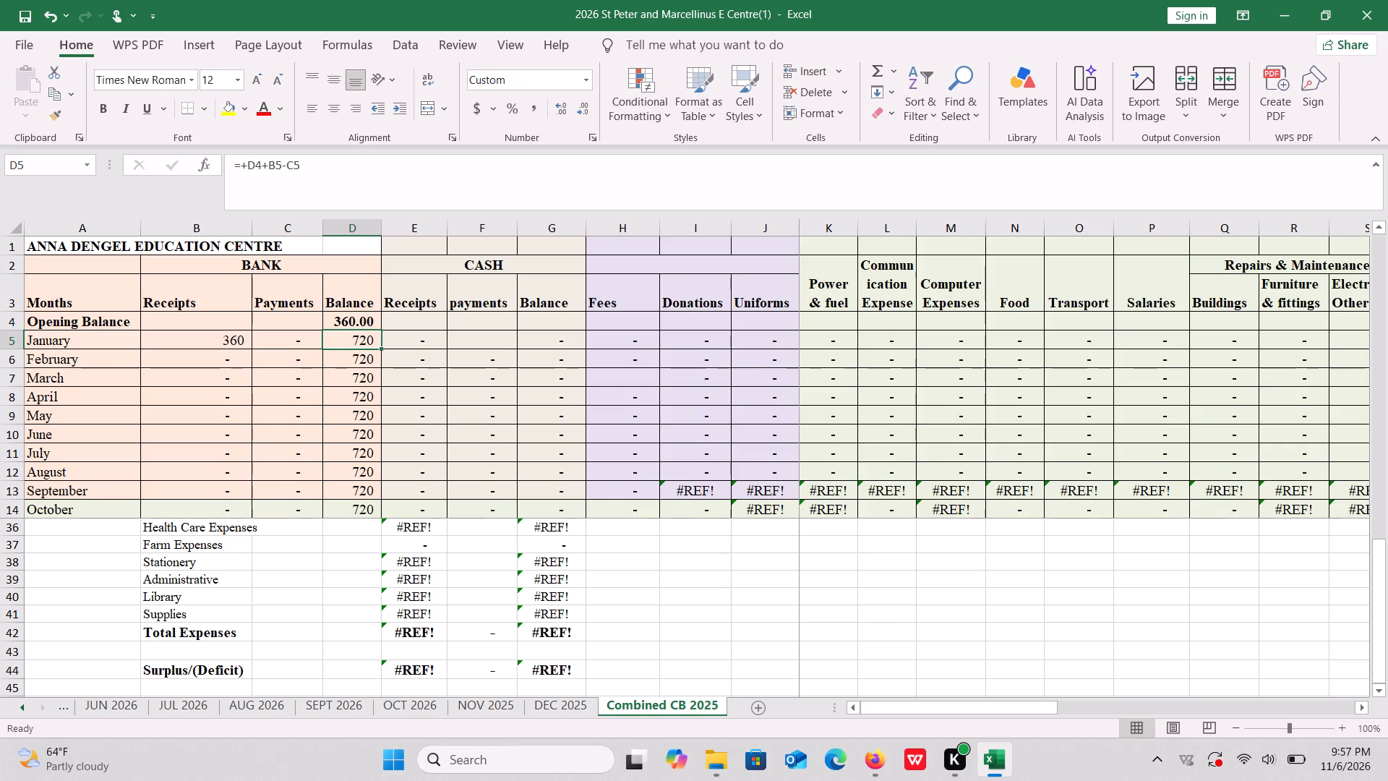
Fill the bank balance formula from D4 down the monthly rows to October in D14.
{"action": "left_click", "coordinate": [346, 320]}
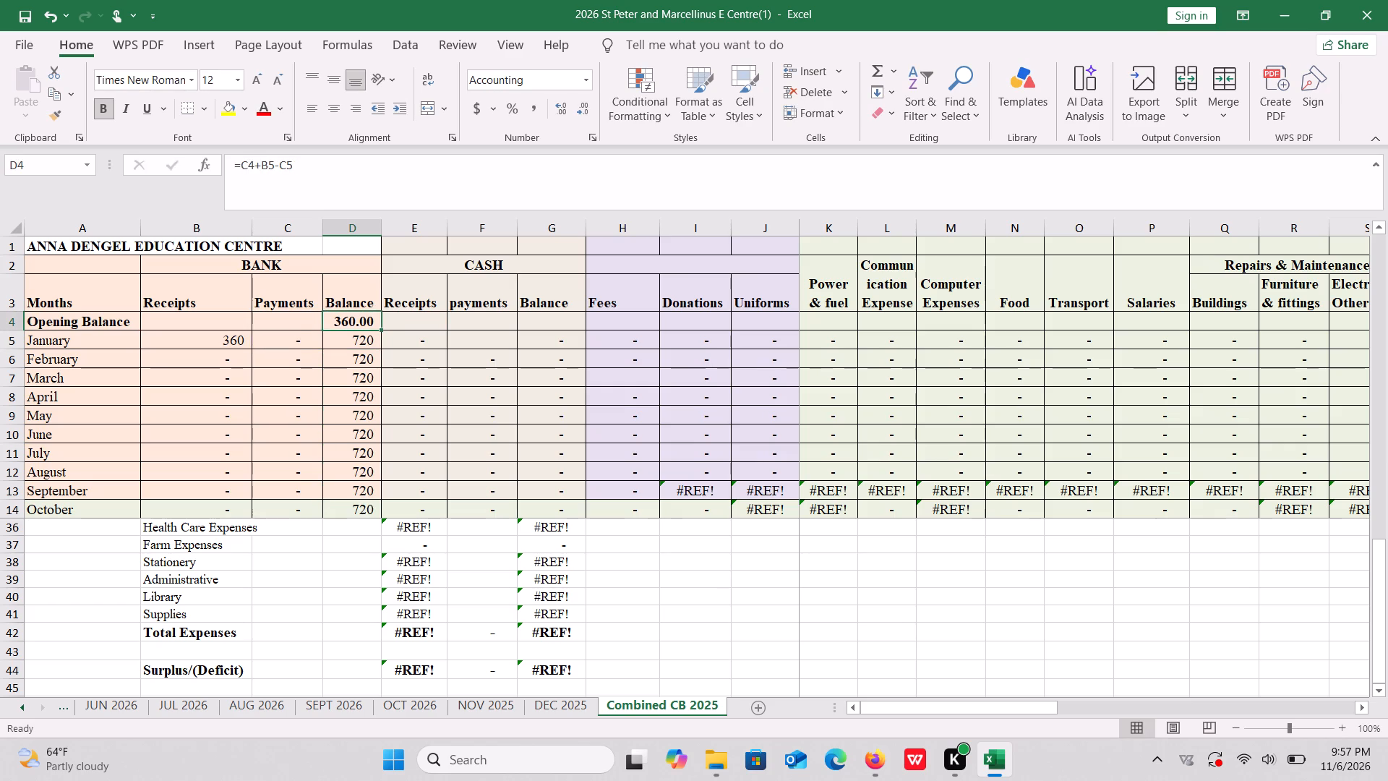
{"action": "left_click_drag", "start_coordinate": [380, 330], "coordinate": [375, 498]}
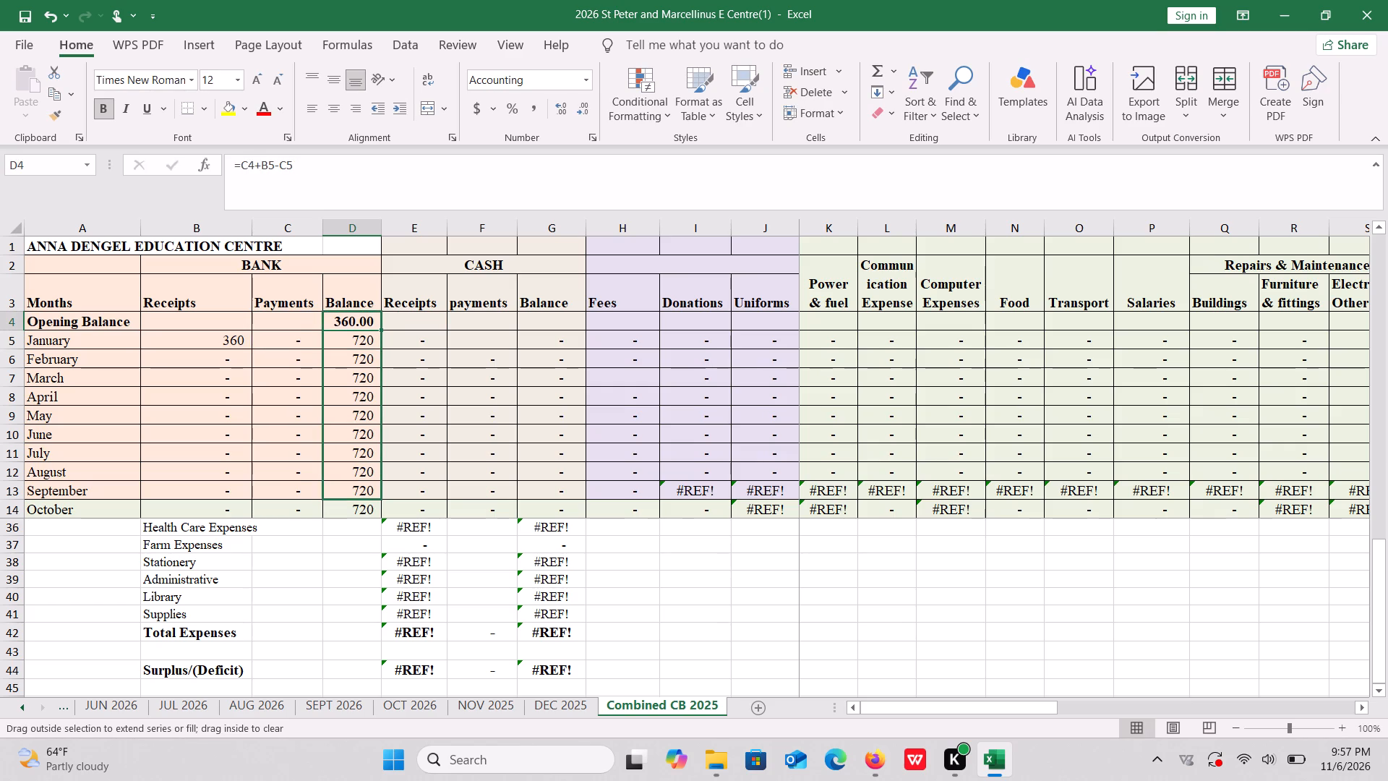
{"action": "left_click_drag", "start_coordinate": [375, 498], "coordinate": [374, 513]}
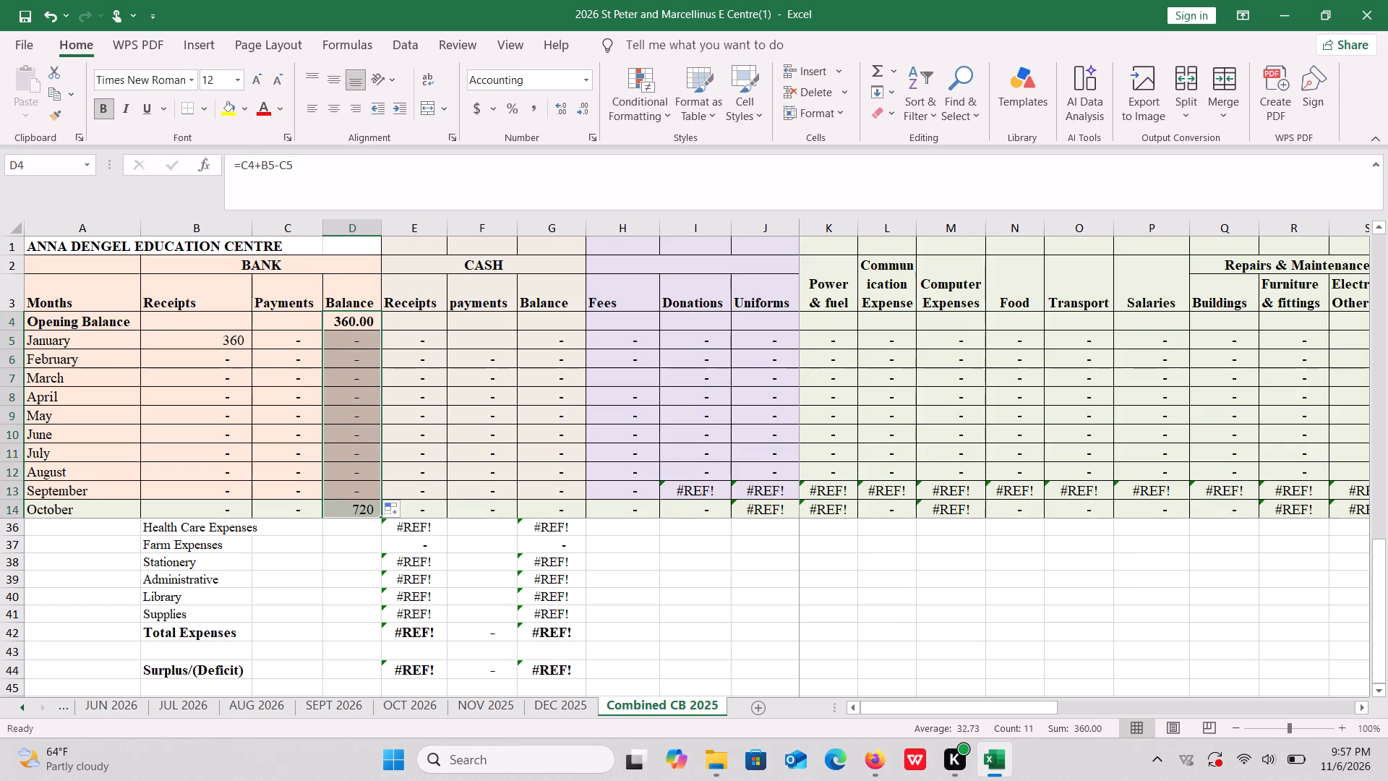
{"action": "left_click", "coordinate": [270, 351]}
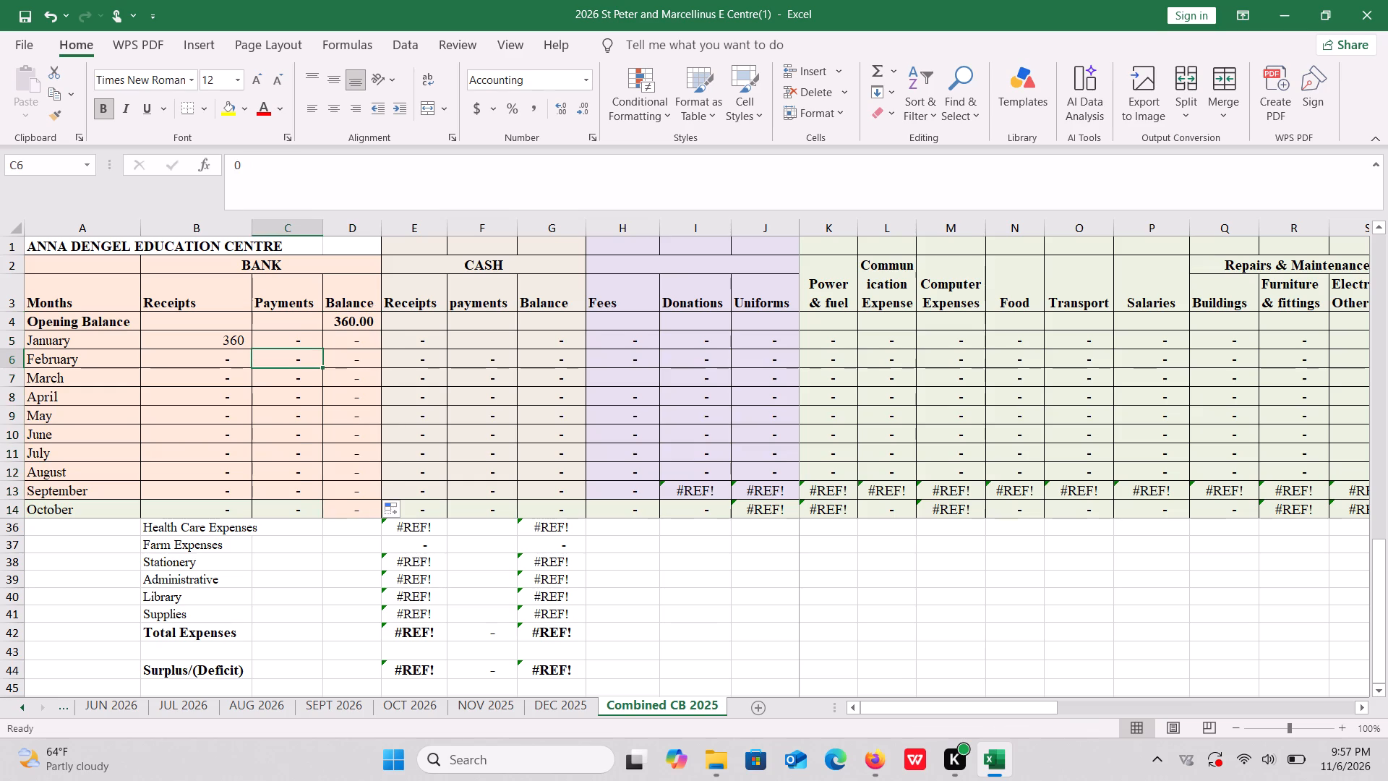
Link C4 in the opening balance row to the bank opening balance in F5 of the JAN 2026 sheet.
{"action": "left_click", "coordinate": [292, 322]}
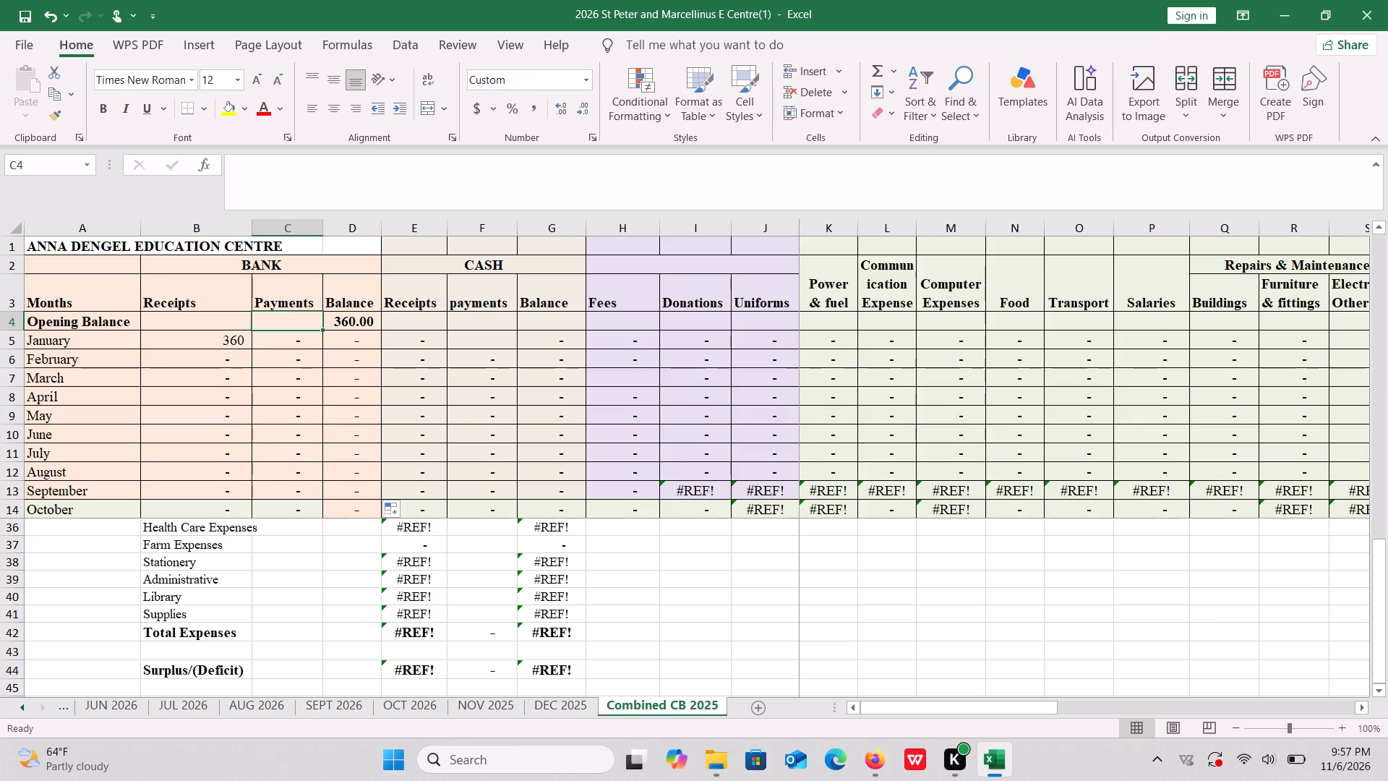
{"action": "key", "text": "equal"}
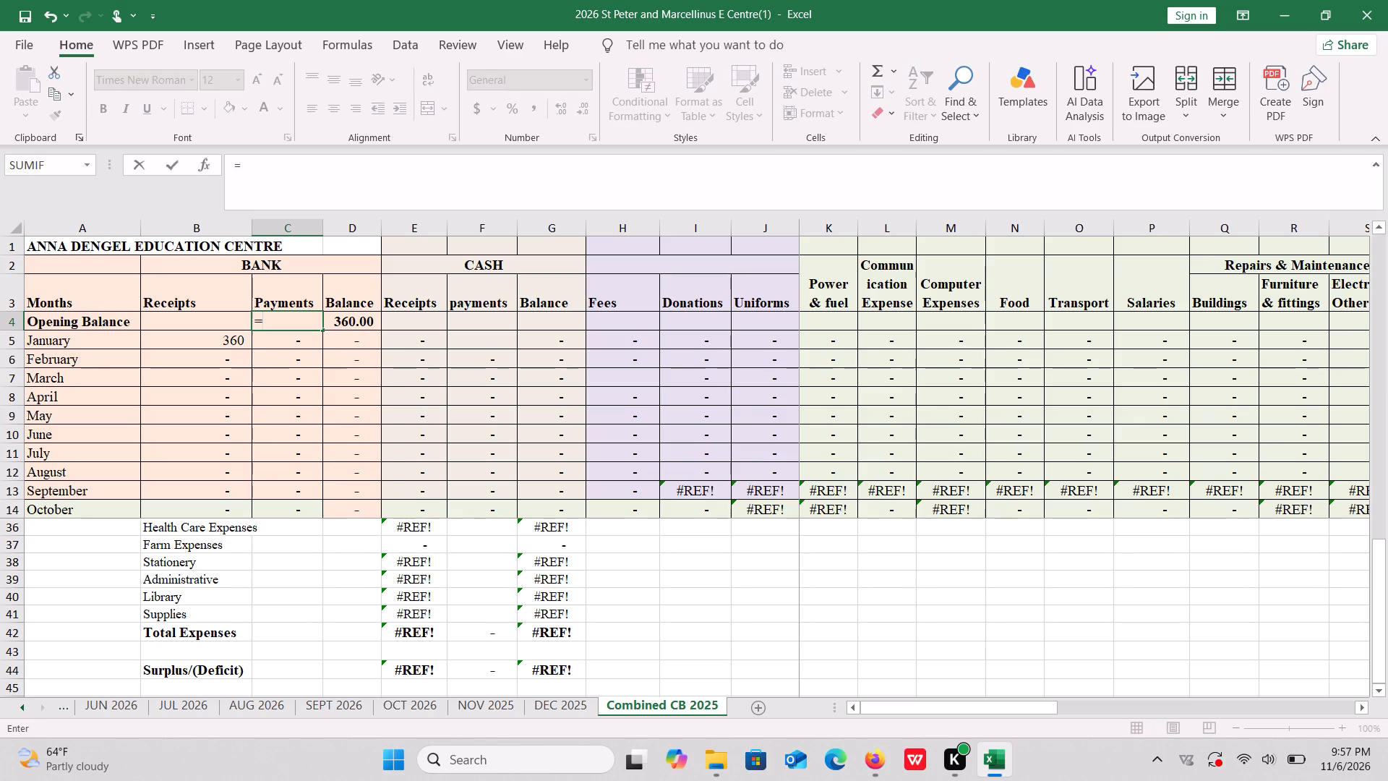
{"action": "triple_click", "coordinate": [24, 708]}
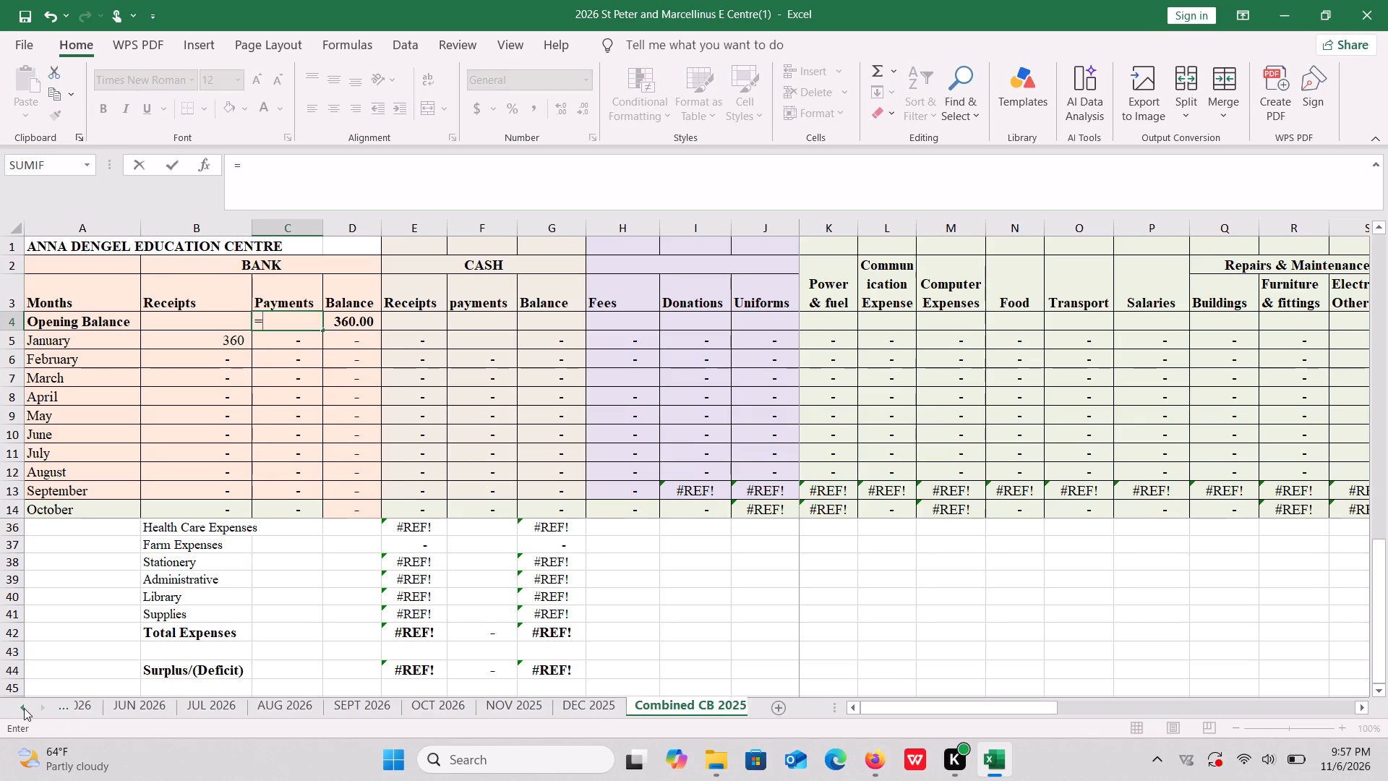
{"action": "left_click", "coordinate": [24, 708]}
{"action": "left_click", "coordinate": [24, 708]}
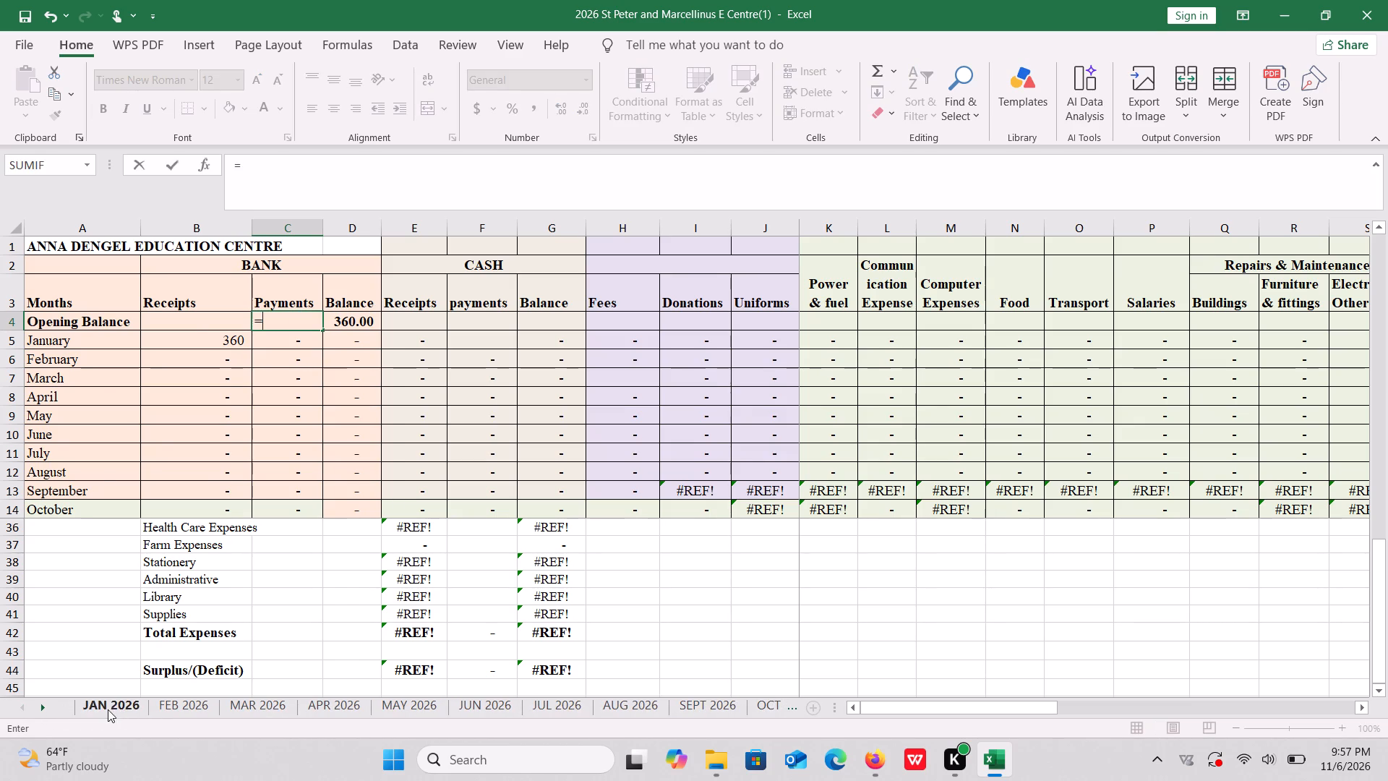
{"action": "left_click", "coordinate": [118, 709]}
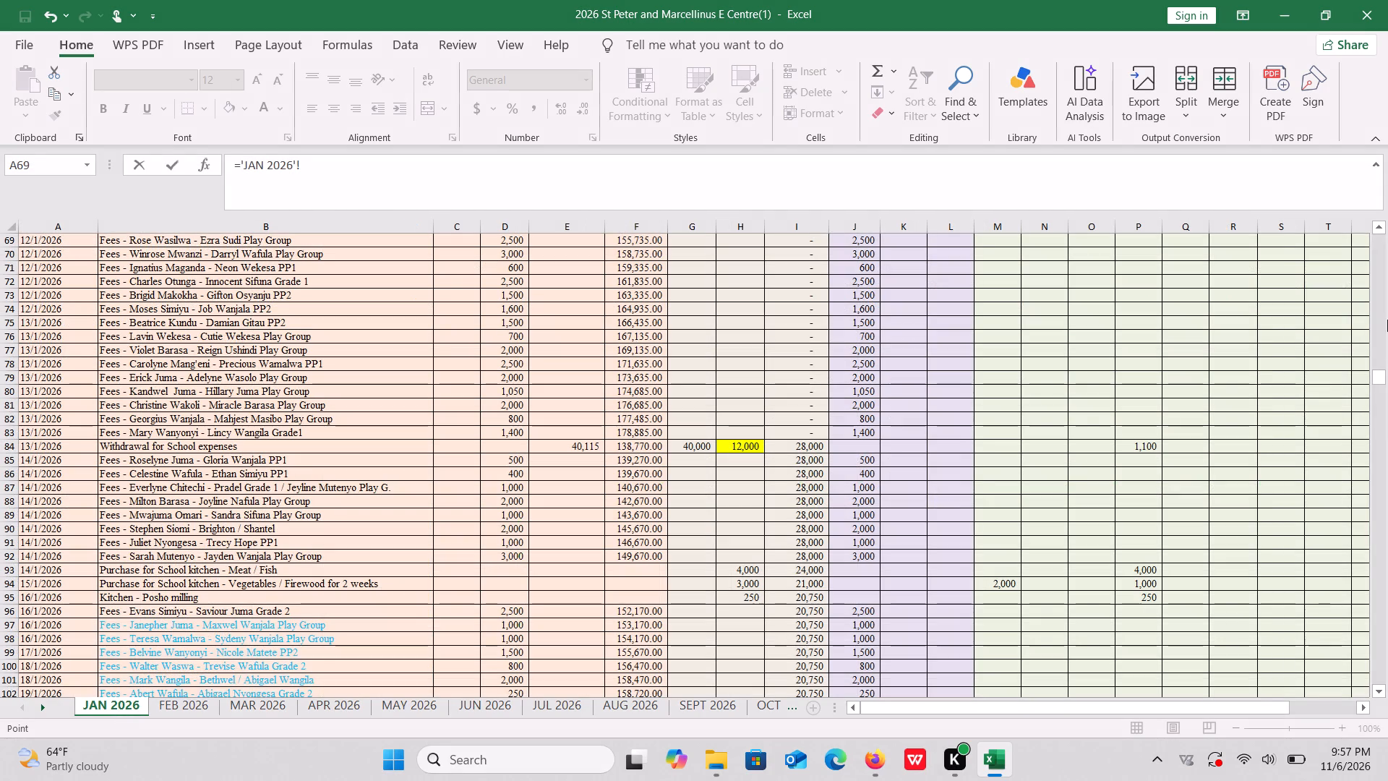
{"action": "left_click_drag", "start_coordinate": [1376, 375], "coordinate": [1381, 294]}
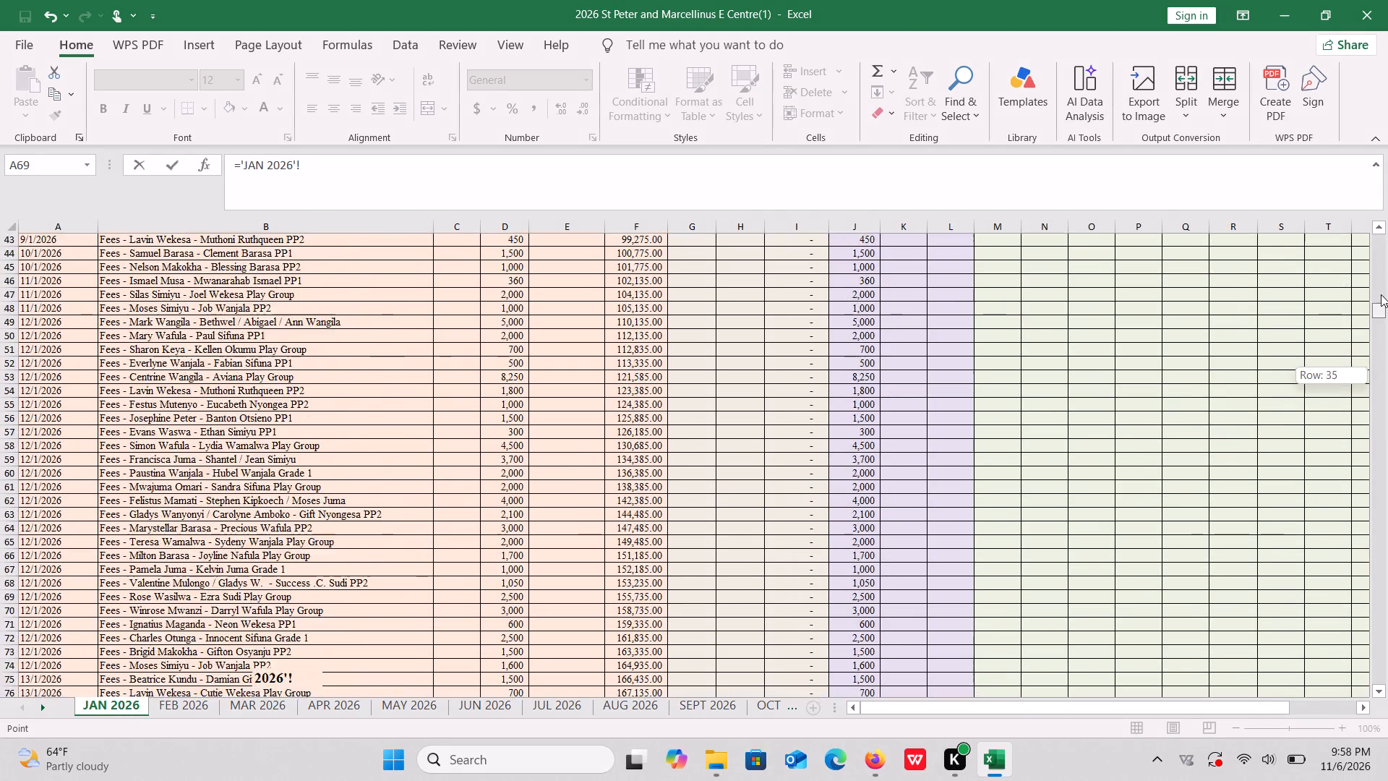
{"action": "left_click_drag", "start_coordinate": [1381, 294], "coordinate": [1387, 232]}
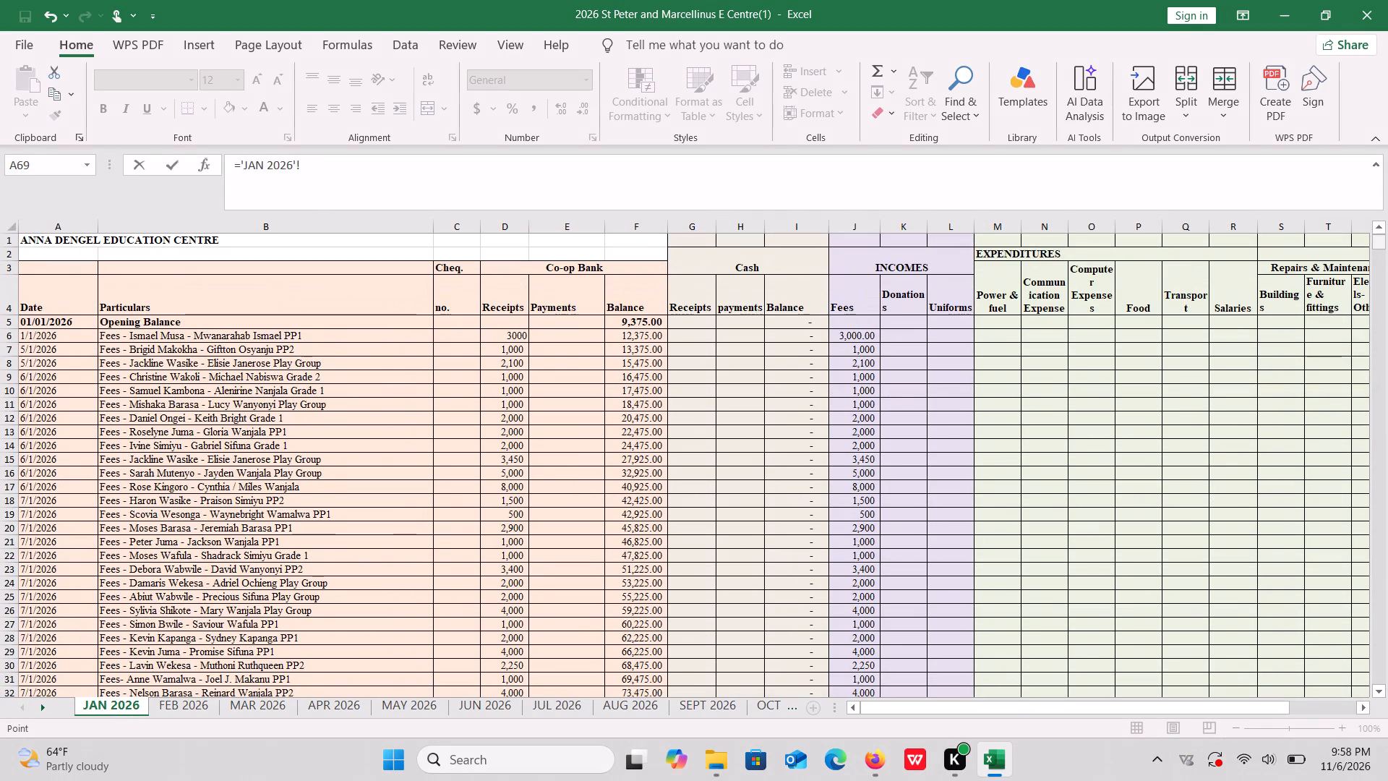
{"action": "left_click", "coordinate": [637, 322]}
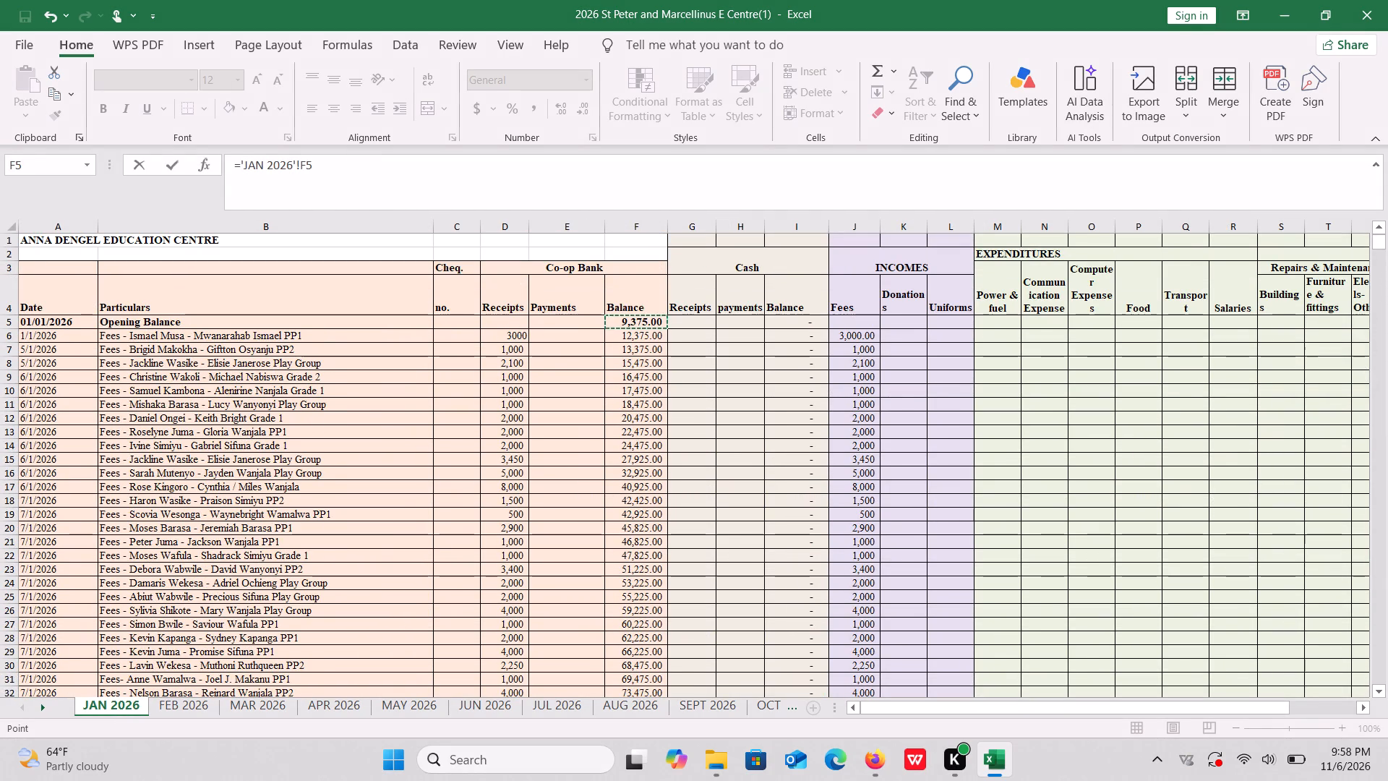
{"action": "key", "text": "Return"}
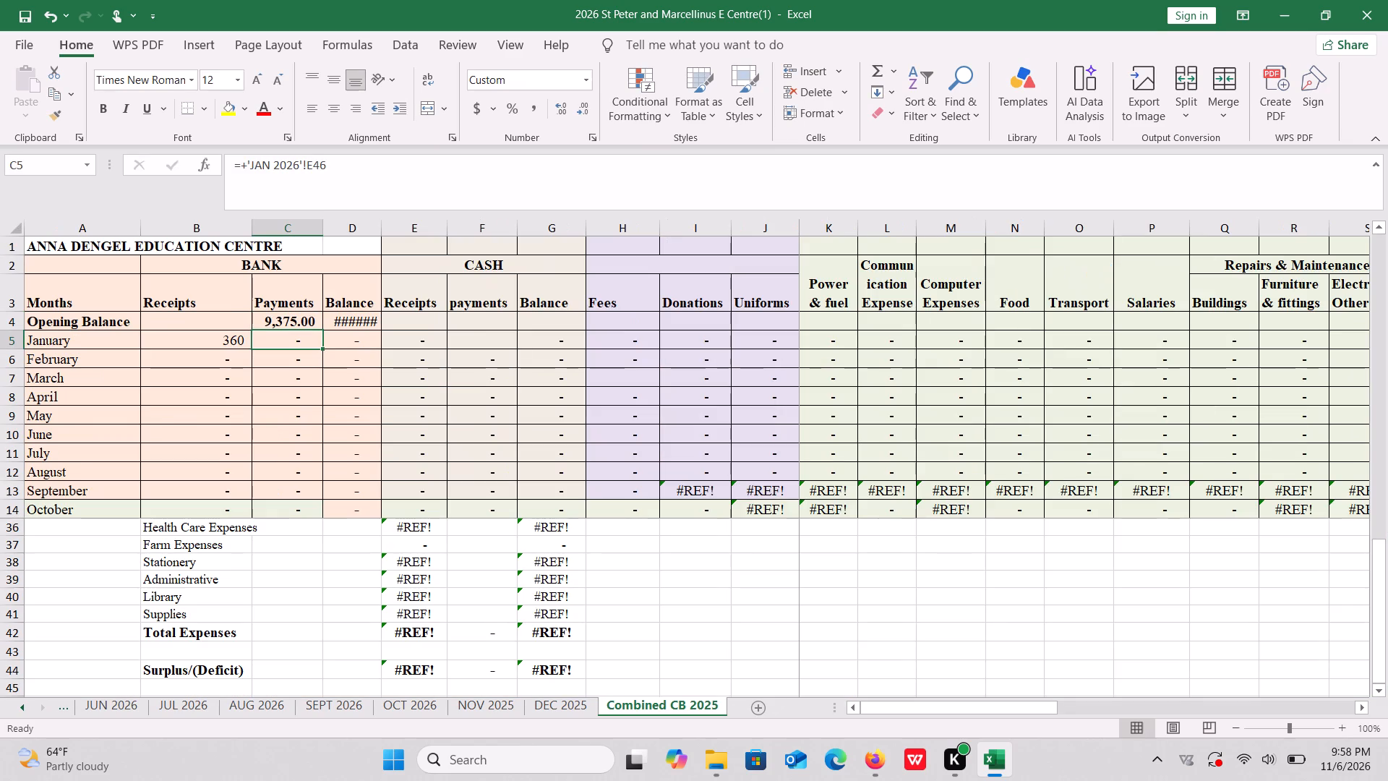
Widen column D so the bank balance figures fit within their cells.
{"action": "left_click_drag", "start_coordinate": [381, 226], "coordinate": [396, 227]}
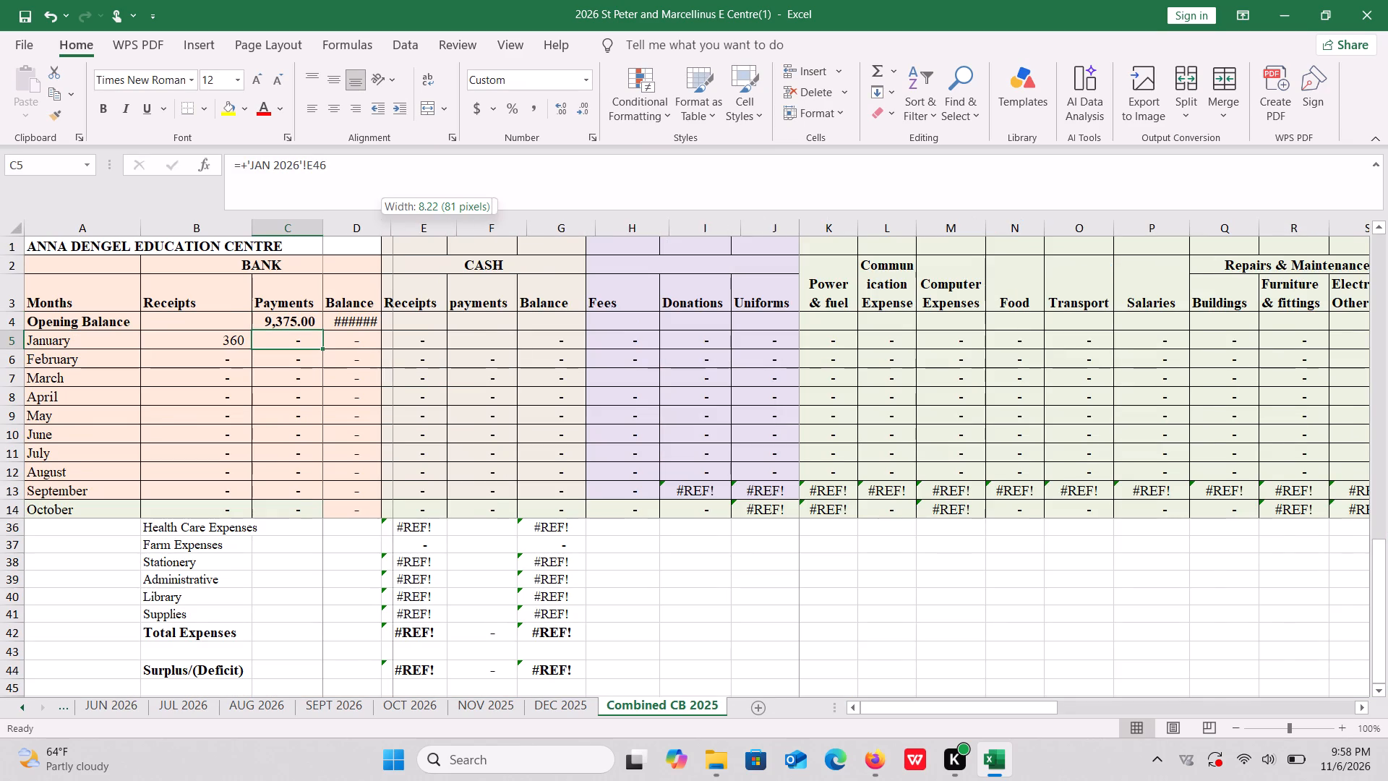
{"action": "left_click_drag", "start_coordinate": [396, 227], "coordinate": [405, 229]}
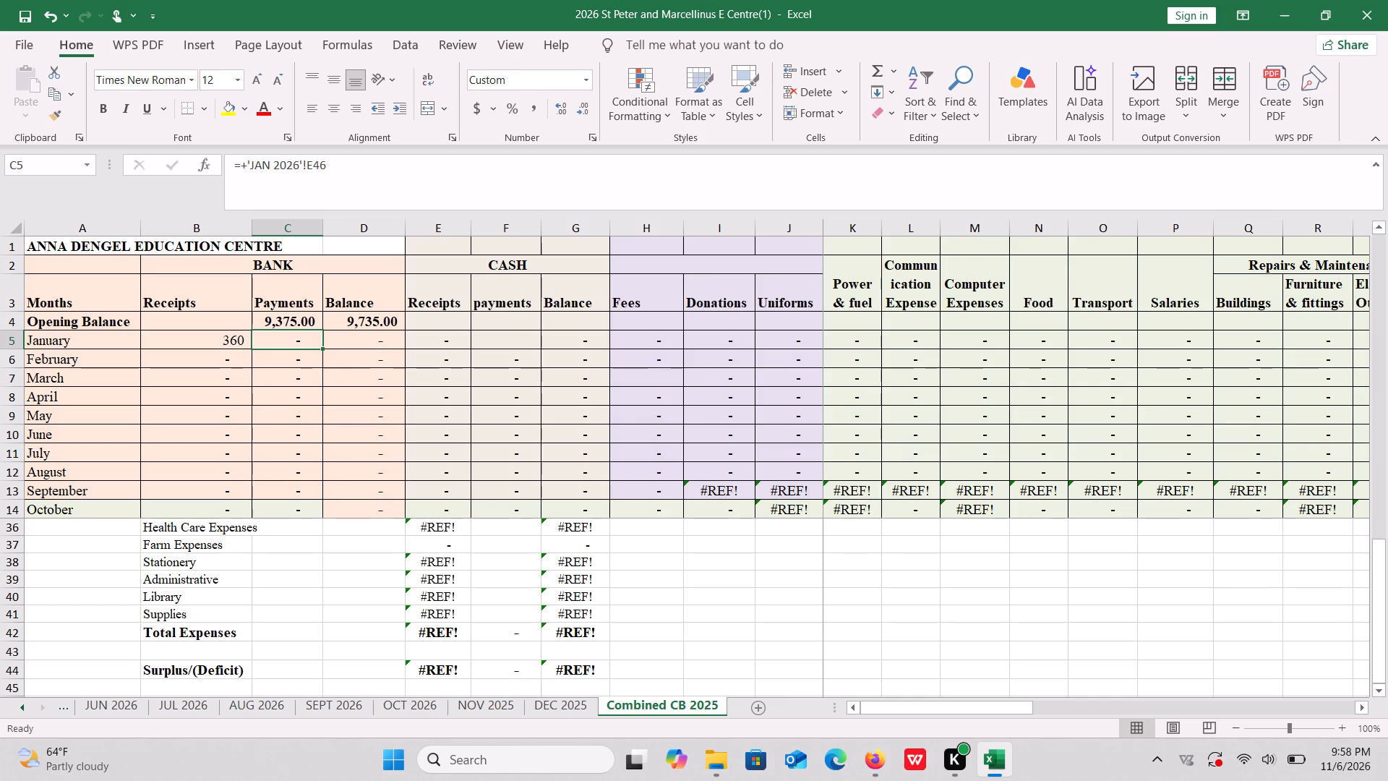
Link January's bank receipts in B5 to the receipts total in D218 of the JAN 2026 sheet.
{"action": "left_click", "coordinate": [234, 337]}
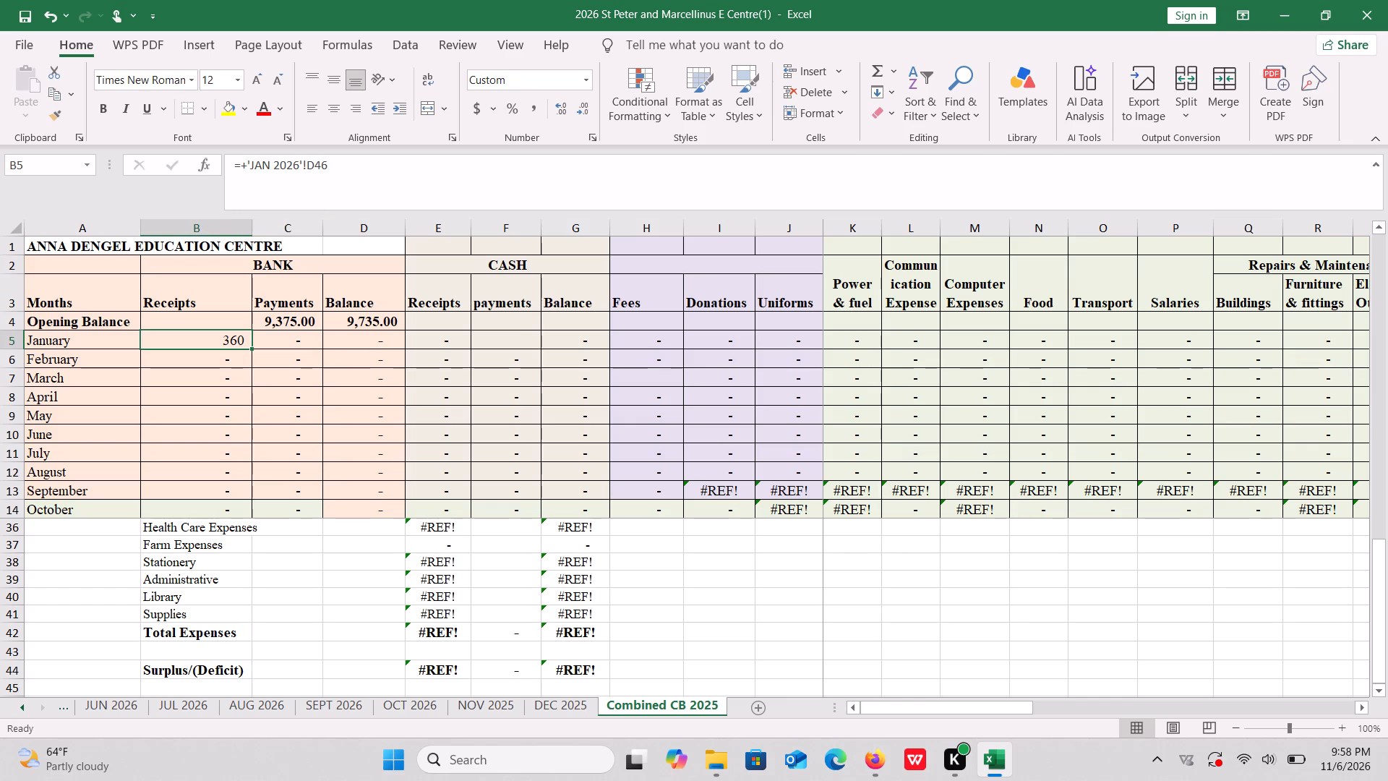
{"action": "key", "text": "equal"}
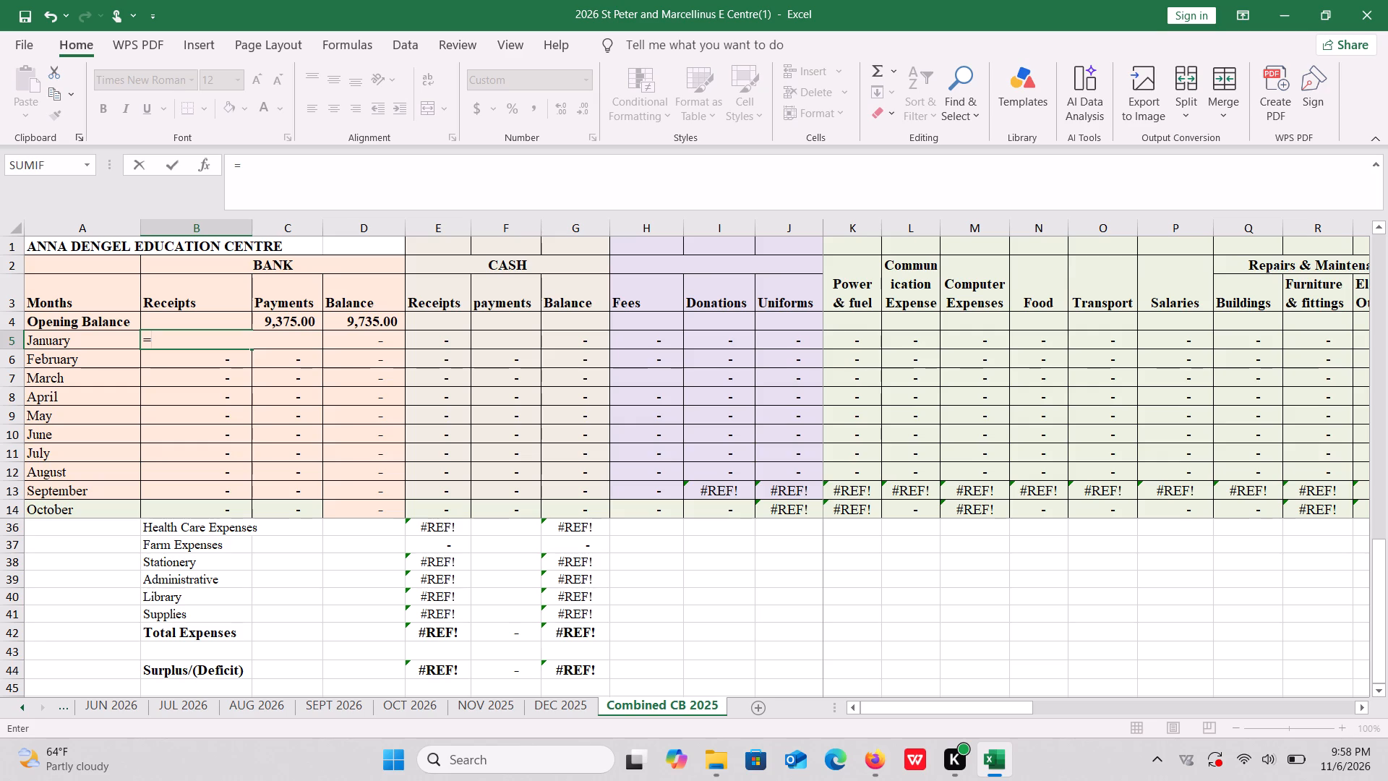
{"action": "triple_click", "coordinate": [25, 709]}
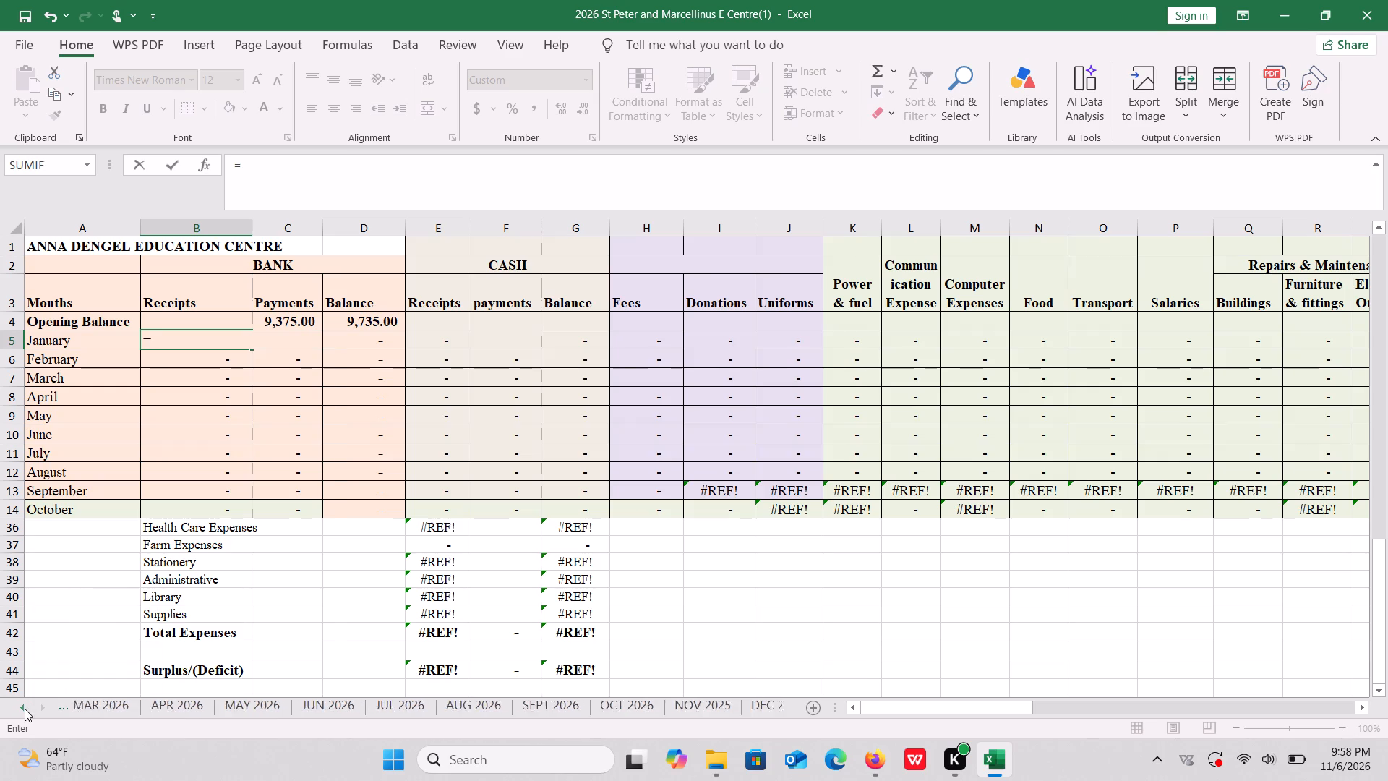
{"action": "double_click", "coordinate": [25, 709]}
{"action": "left_click", "coordinate": [104, 705]}
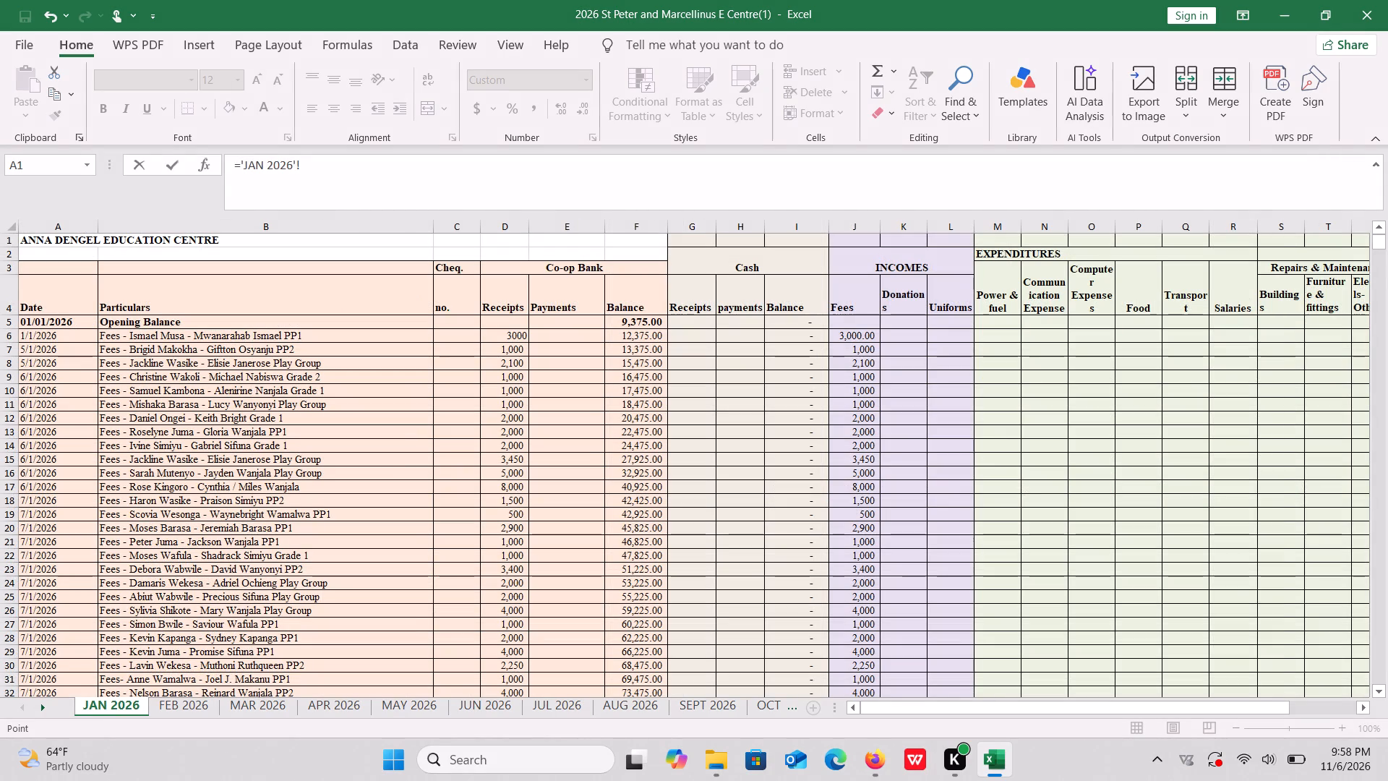
{"action": "left_click_drag", "start_coordinate": [1379, 240], "coordinate": [1387, 385]}
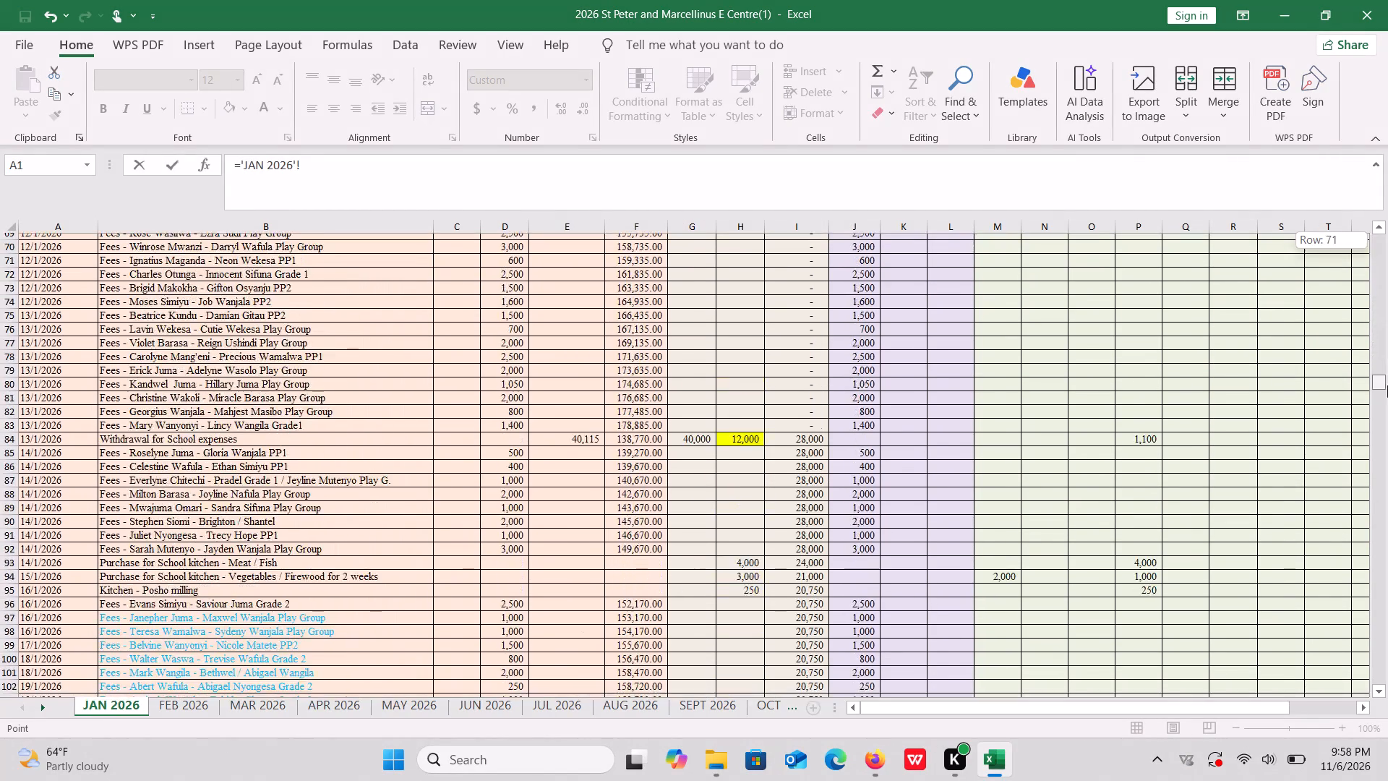
{"action": "left_click_drag", "start_coordinate": [1387, 385], "coordinate": [1376, 477]}
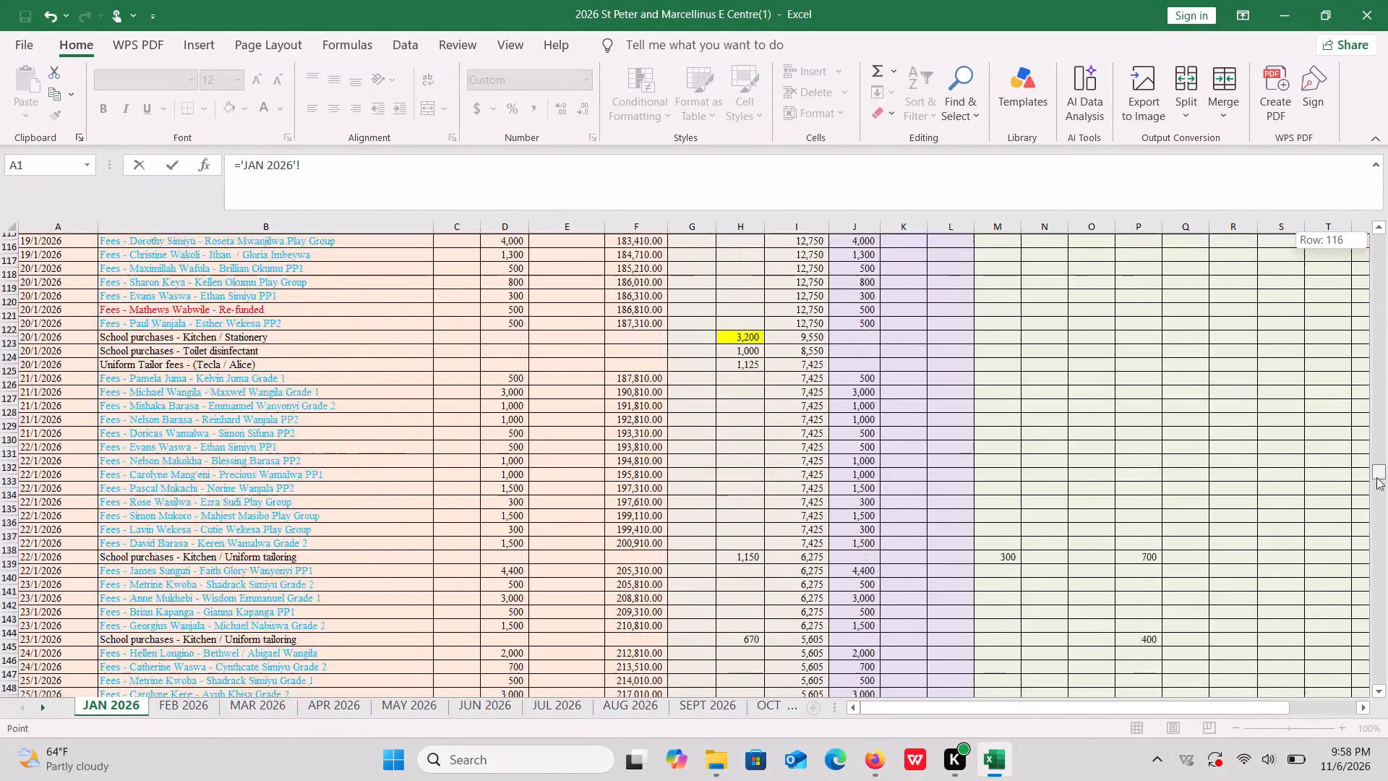
{"action": "left_click_drag", "start_coordinate": [1376, 477], "coordinate": [1379, 543]}
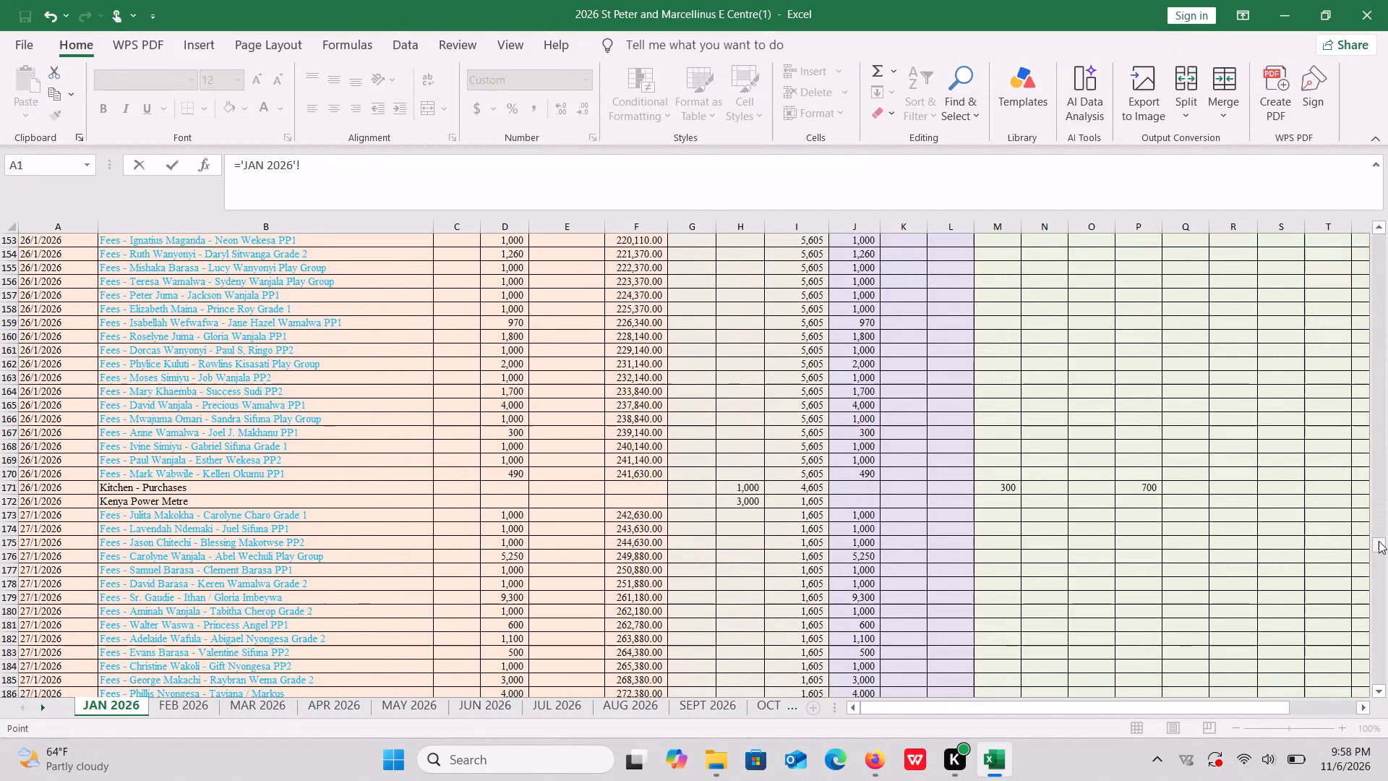
{"action": "left_click_drag", "start_coordinate": [1380, 544], "coordinate": [1387, 654]}
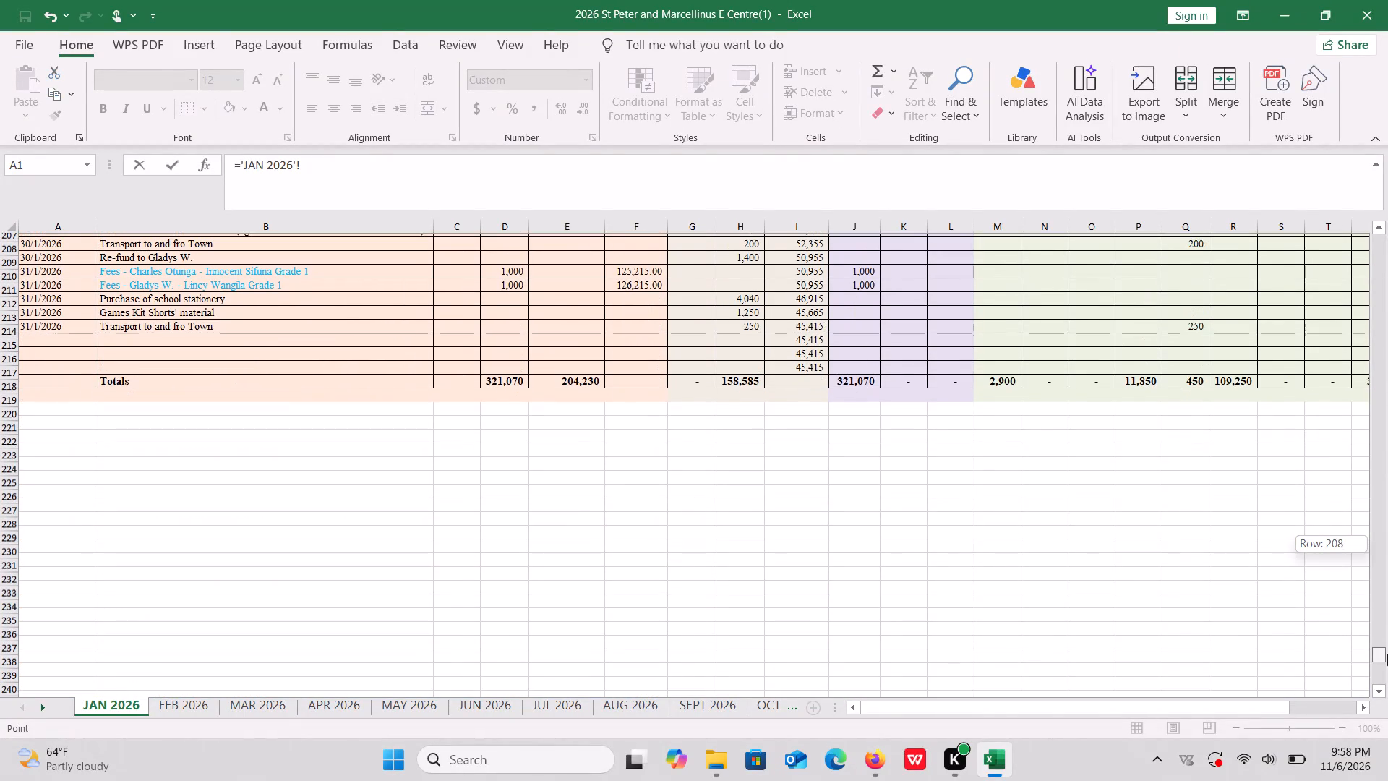
{"action": "left_click_drag", "start_coordinate": [1387, 654], "coordinate": [1387, 646]}
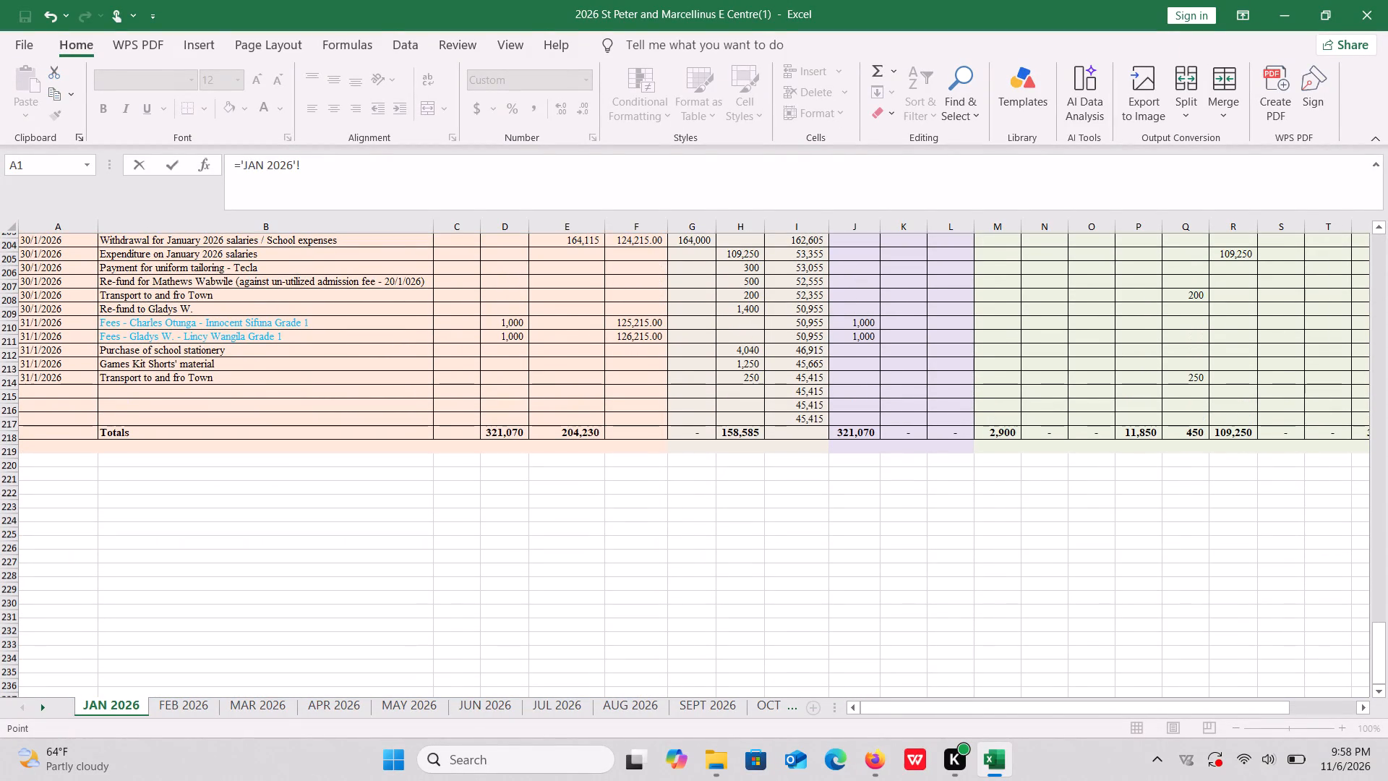
{"action": "left_click", "coordinate": [504, 438]}
{"action": "key", "text": "Return"}
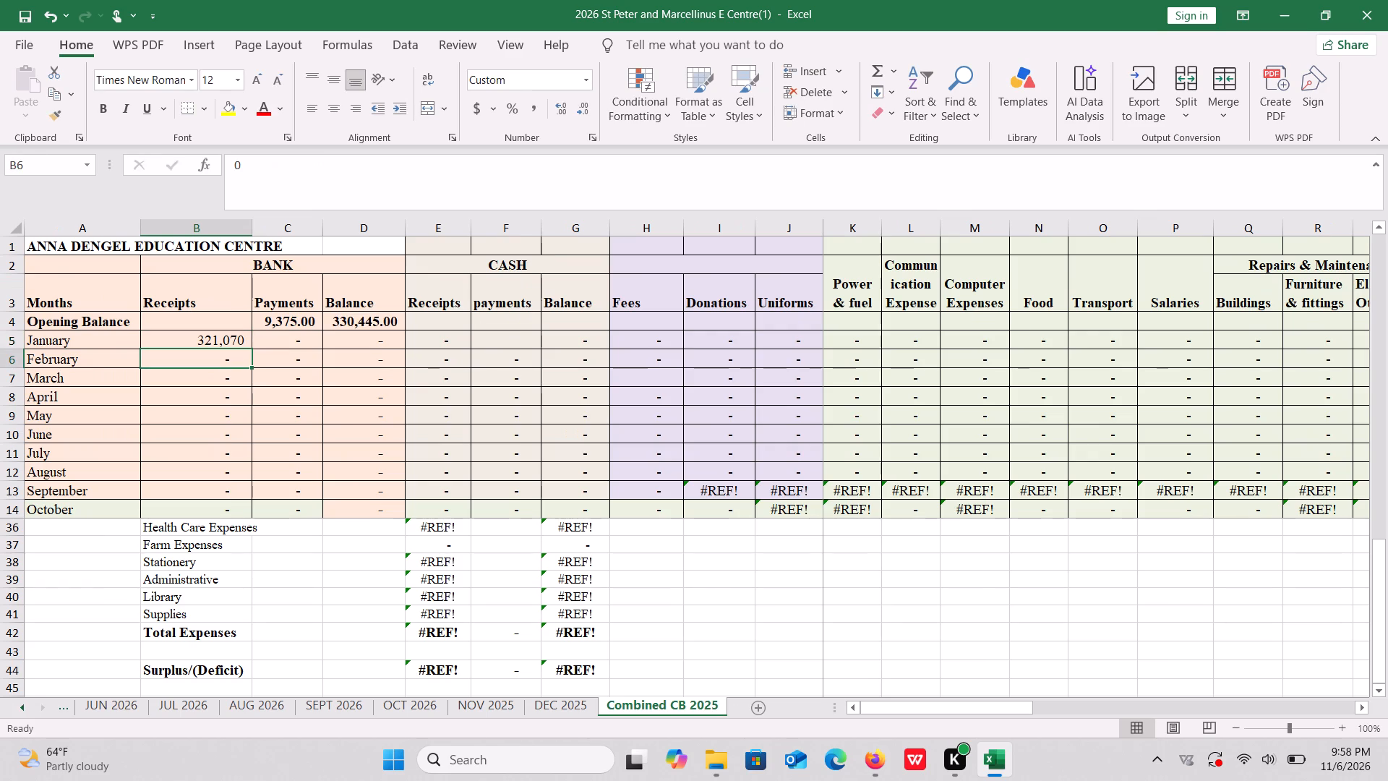
Link January's bank payments in C5 to the overall expenditure total in AD218 of the JAN 2026 sheet.
{"action": "left_click", "coordinate": [270, 343]}
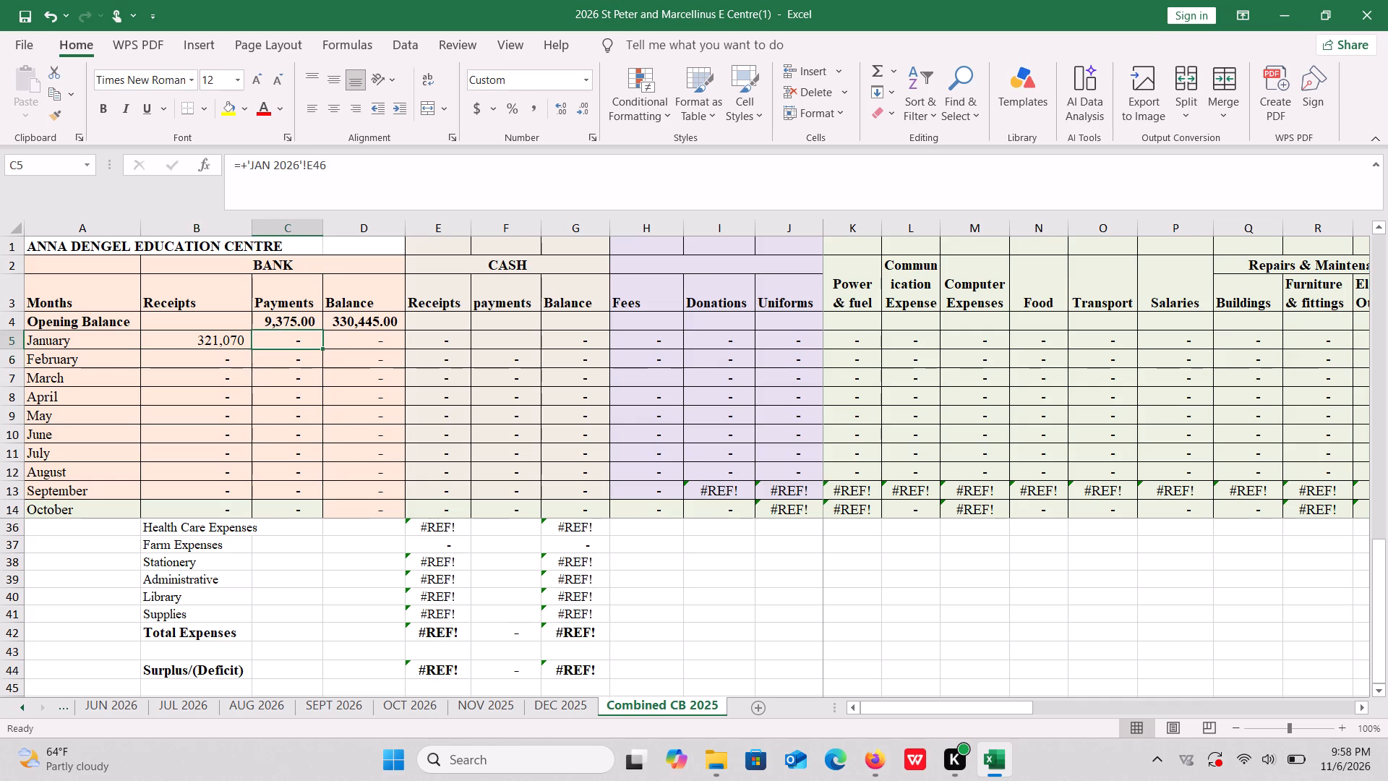
{"action": "key", "text": "equal"}
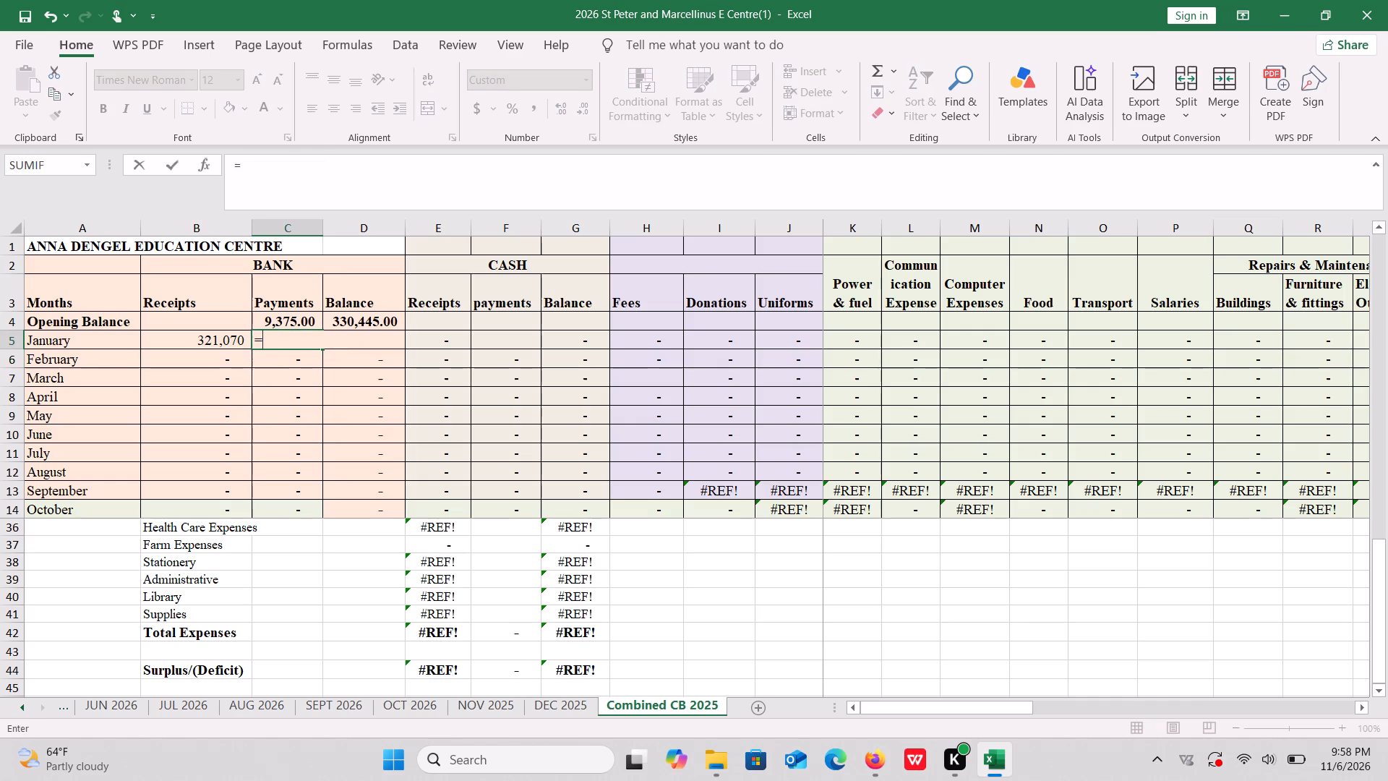
{"action": "triple_click", "coordinate": [20, 709]}
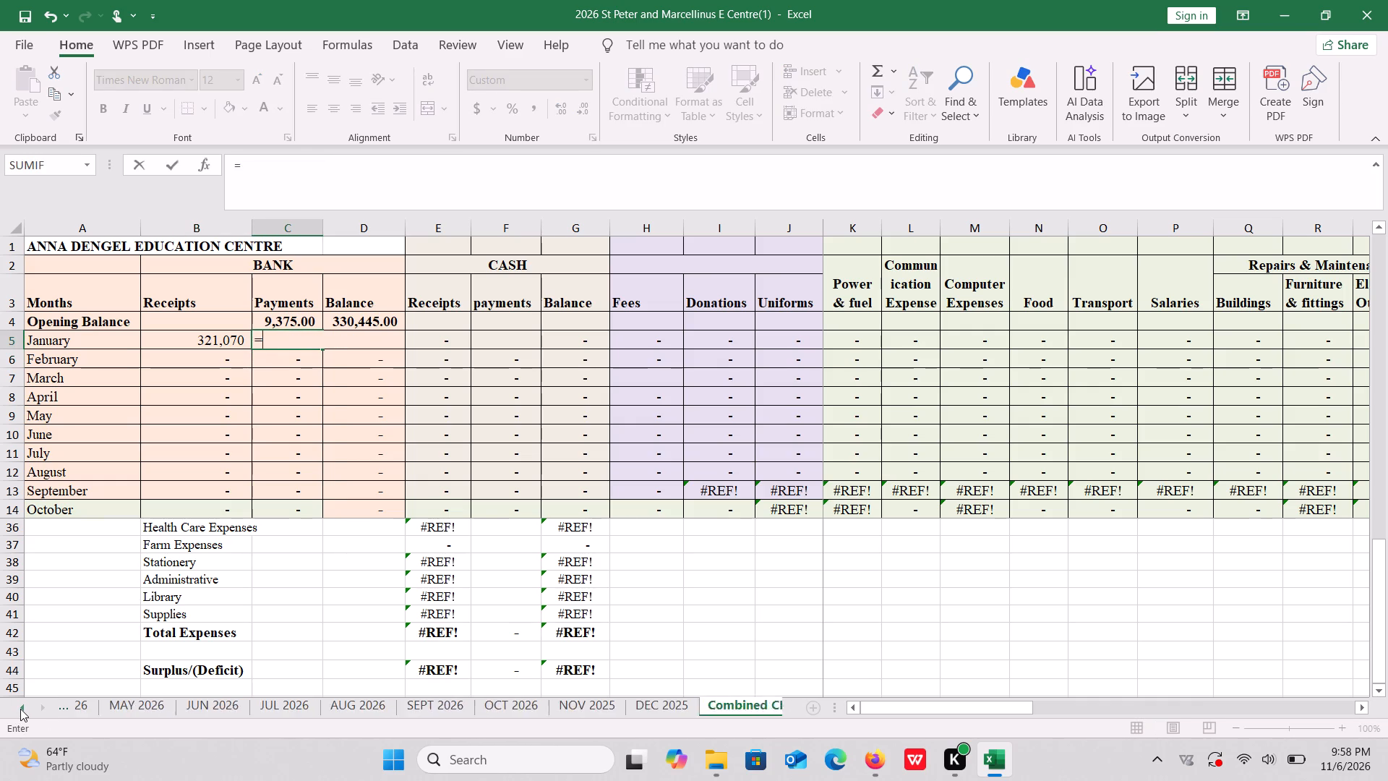
{"action": "left_click", "coordinate": [20, 709]}
{"action": "left_click", "coordinate": [20, 709]}
{"action": "left_click", "coordinate": [113, 704]}
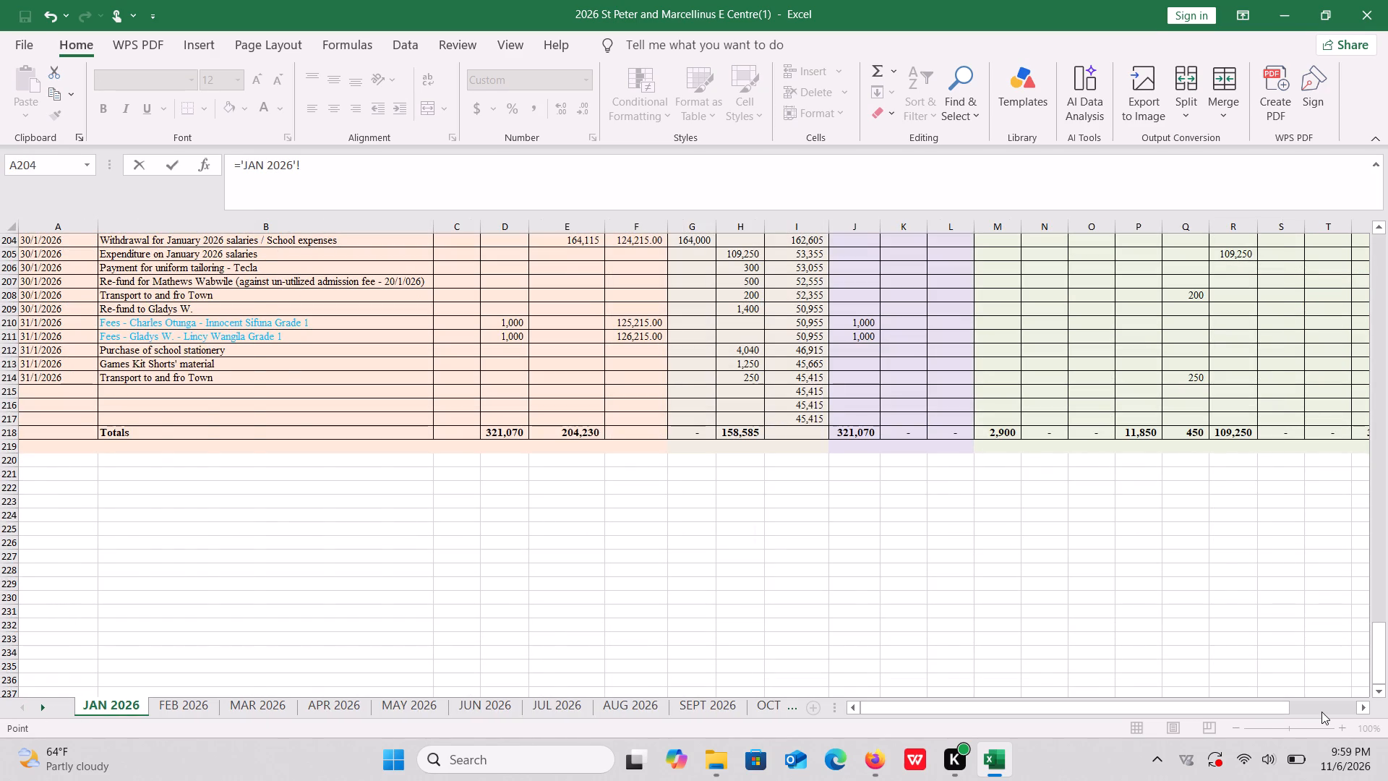
{"action": "left_click", "coordinate": [1321, 712]}
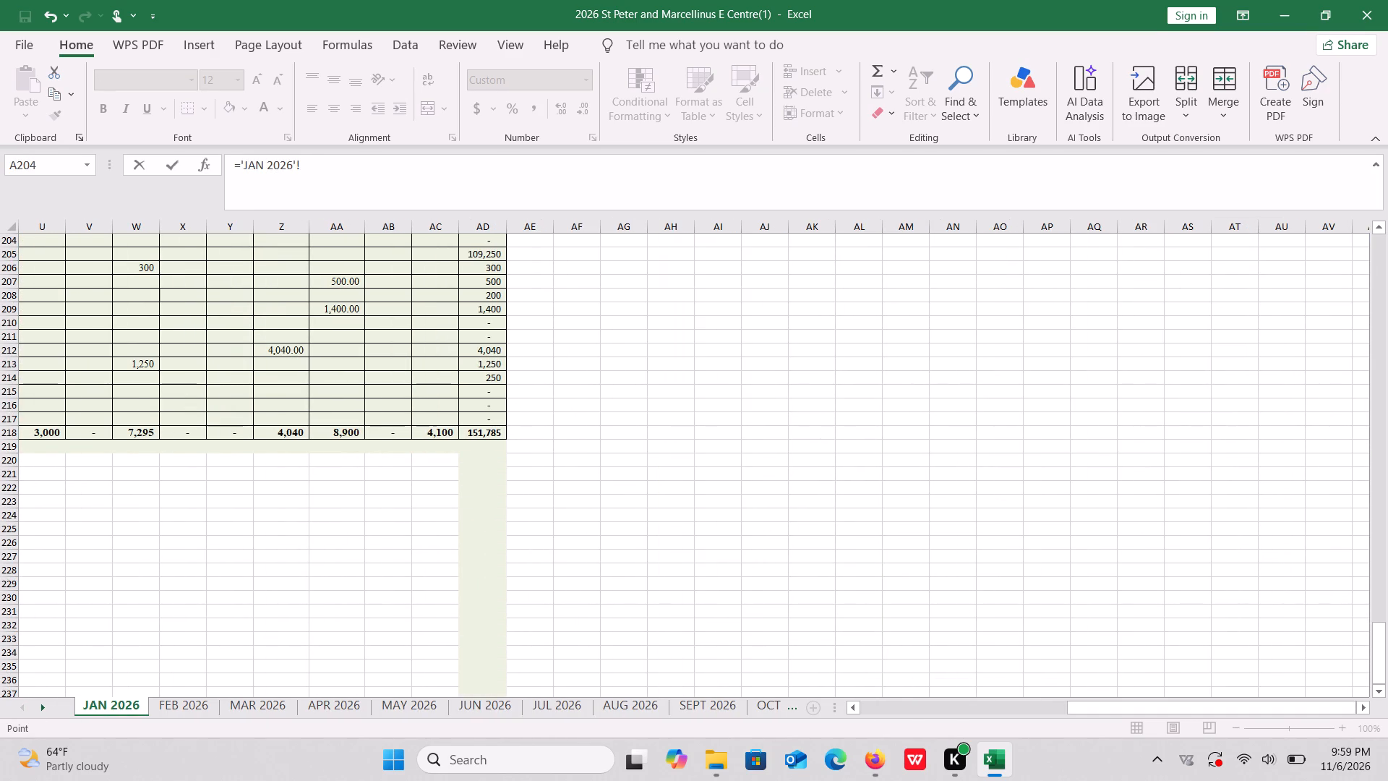
{"action": "left_click", "coordinate": [491, 433]}
{"action": "key", "text": "Return"}
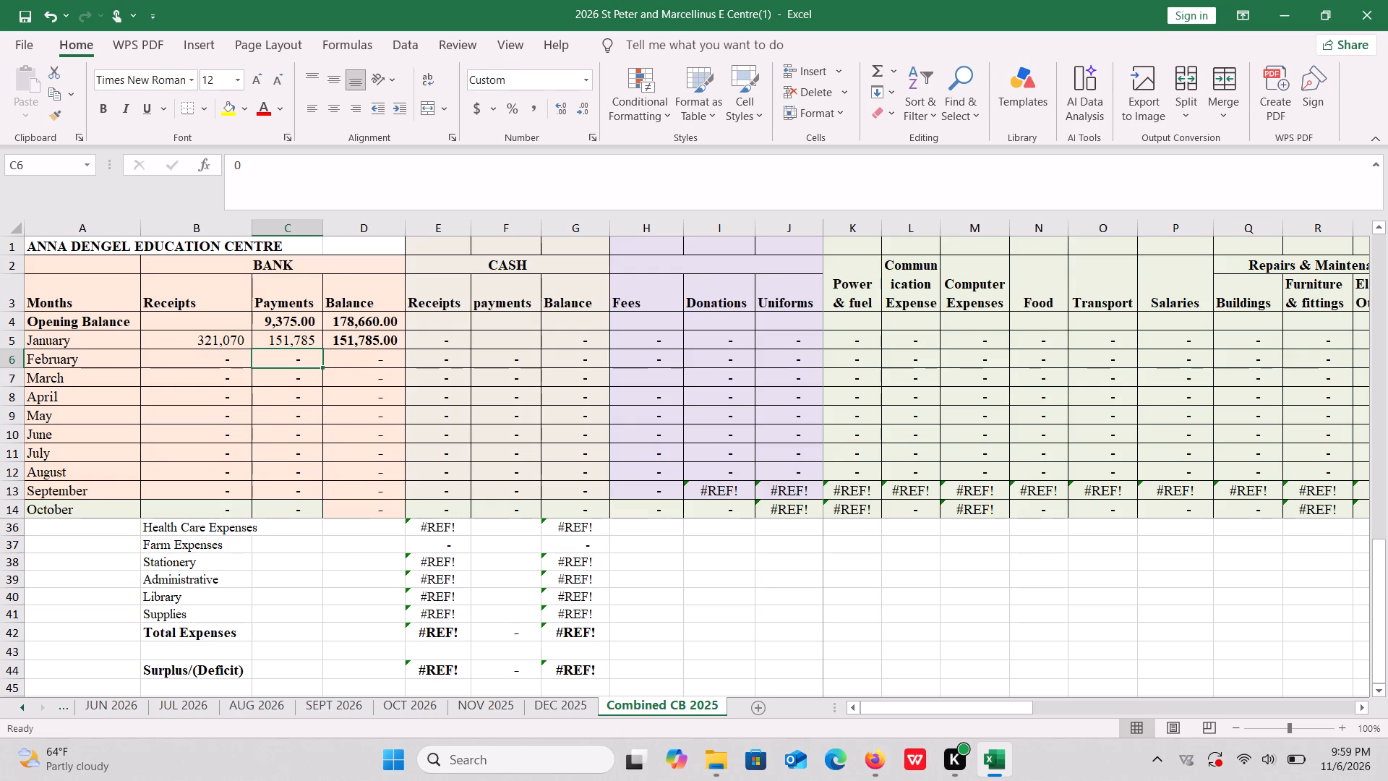
Select February's bank receipts cell, B6.
{"action": "left_click", "coordinate": [232, 362]}
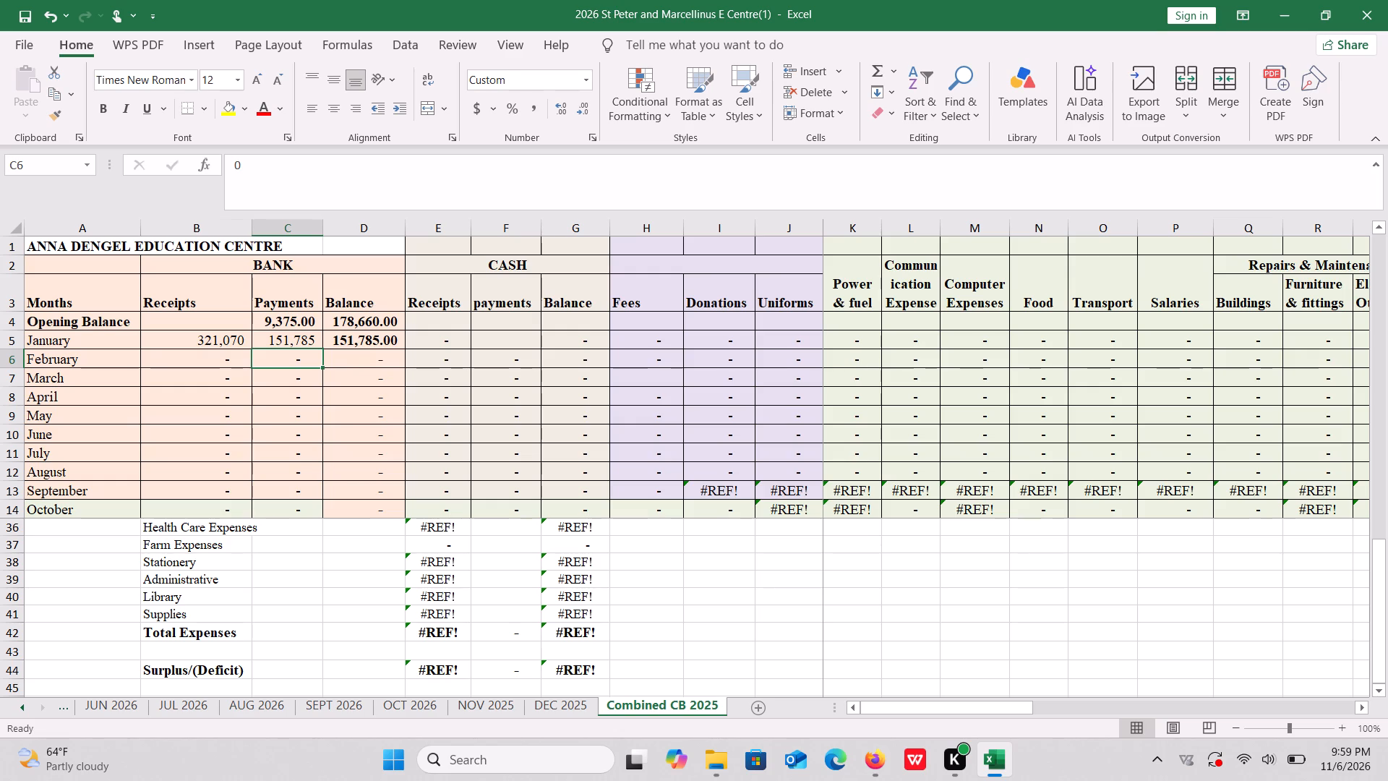
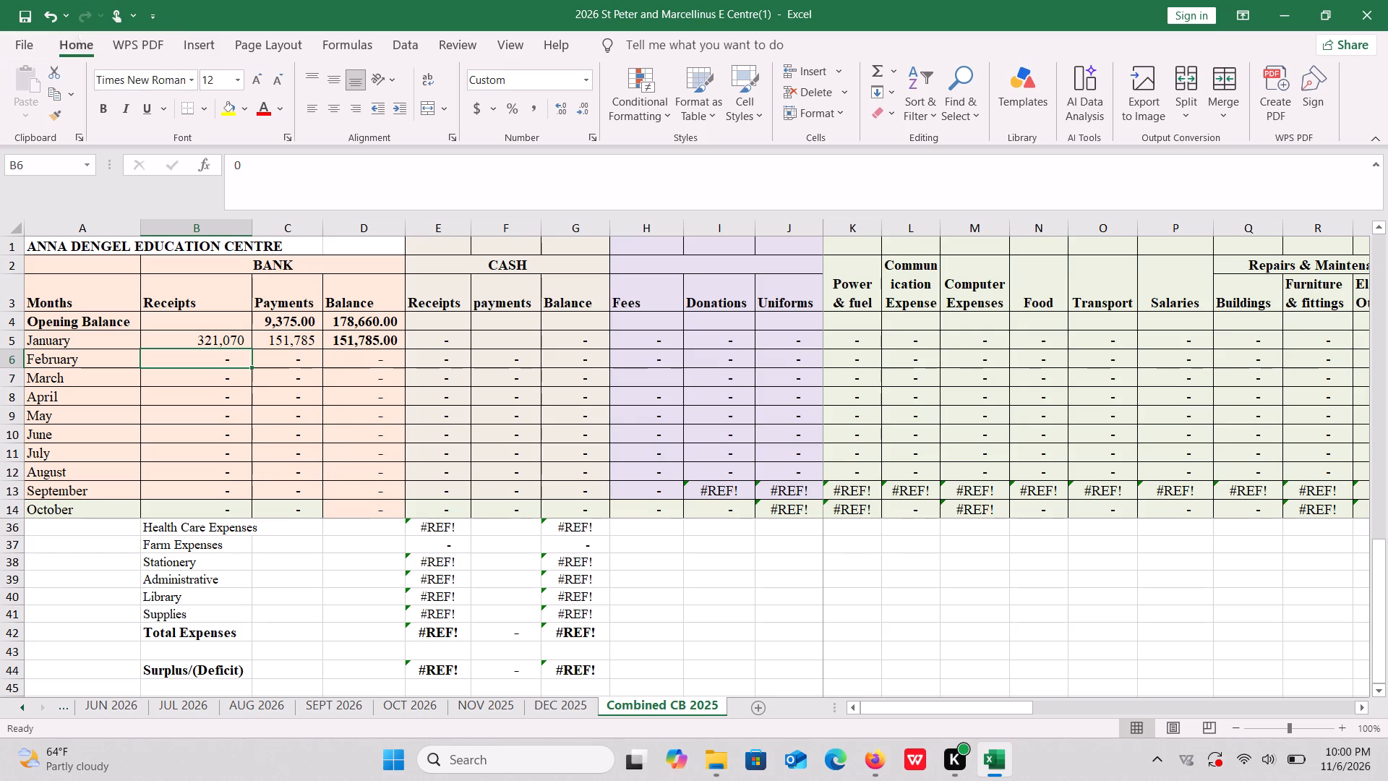
Undo the recent January links, opening figures and column widths, keeping only the Opening Balance label moved into A4 with B4 cleared.
{"action": "left_click", "coordinate": [51, 11]}
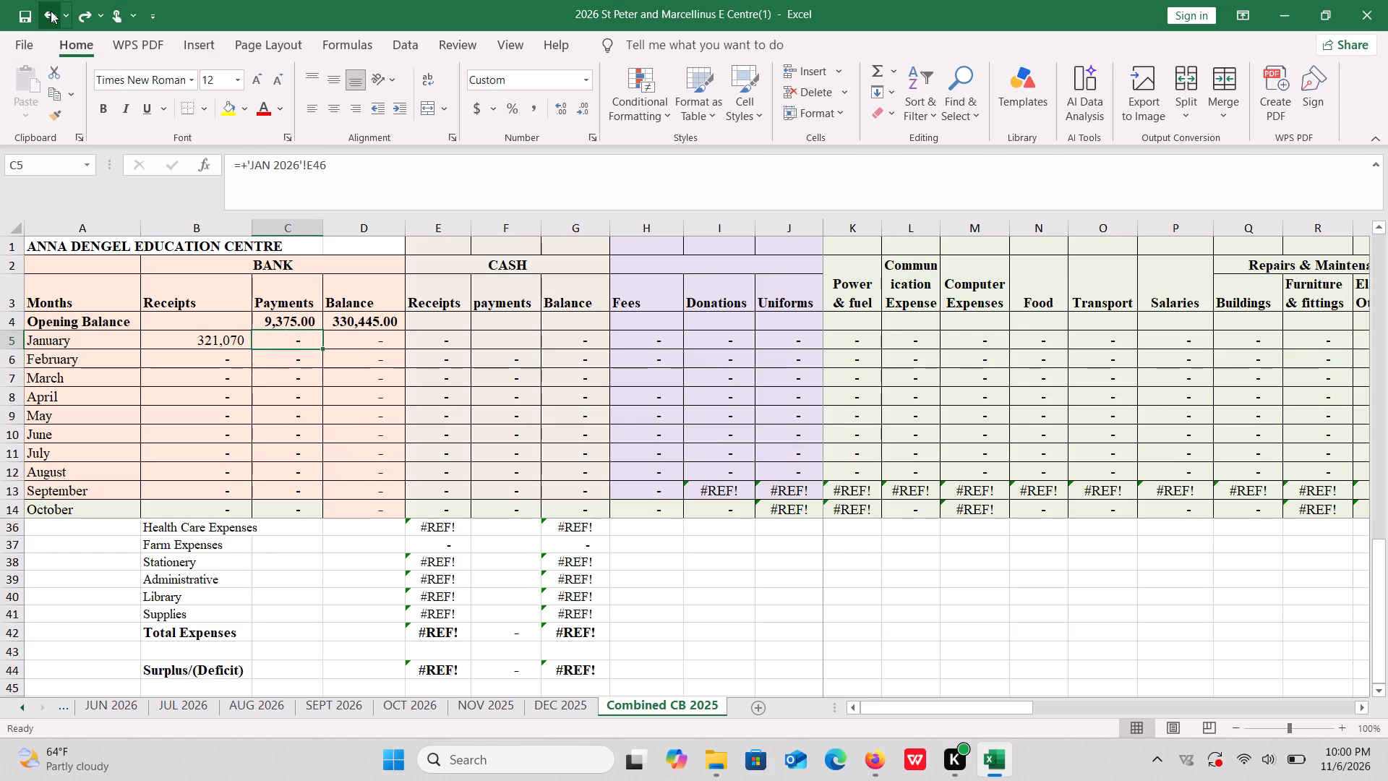
{"action": "left_click", "coordinate": [51, 11]}
{"action": "left_click", "coordinate": [51, 11]}
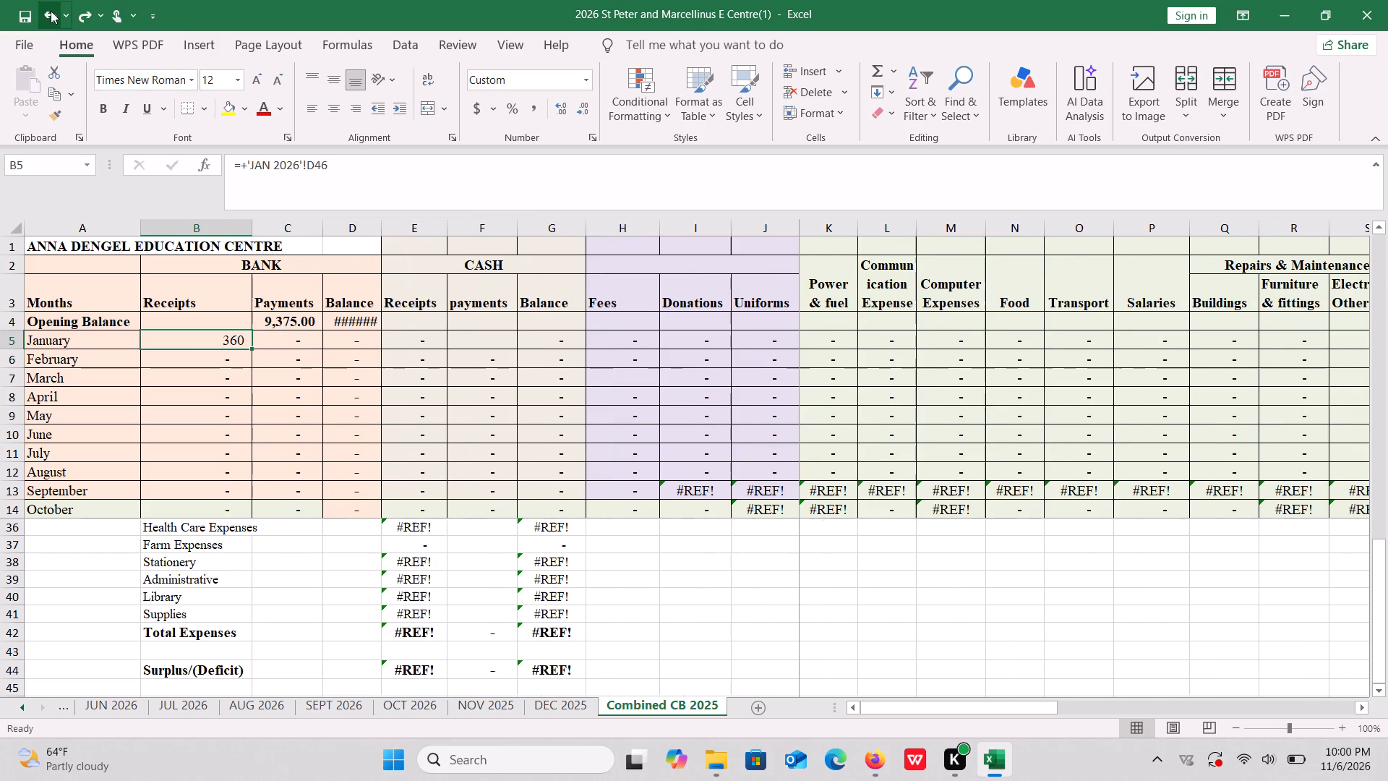
{"action": "left_click", "coordinate": [51, 11]}
{"action": "left_click", "coordinate": [51, 11]}
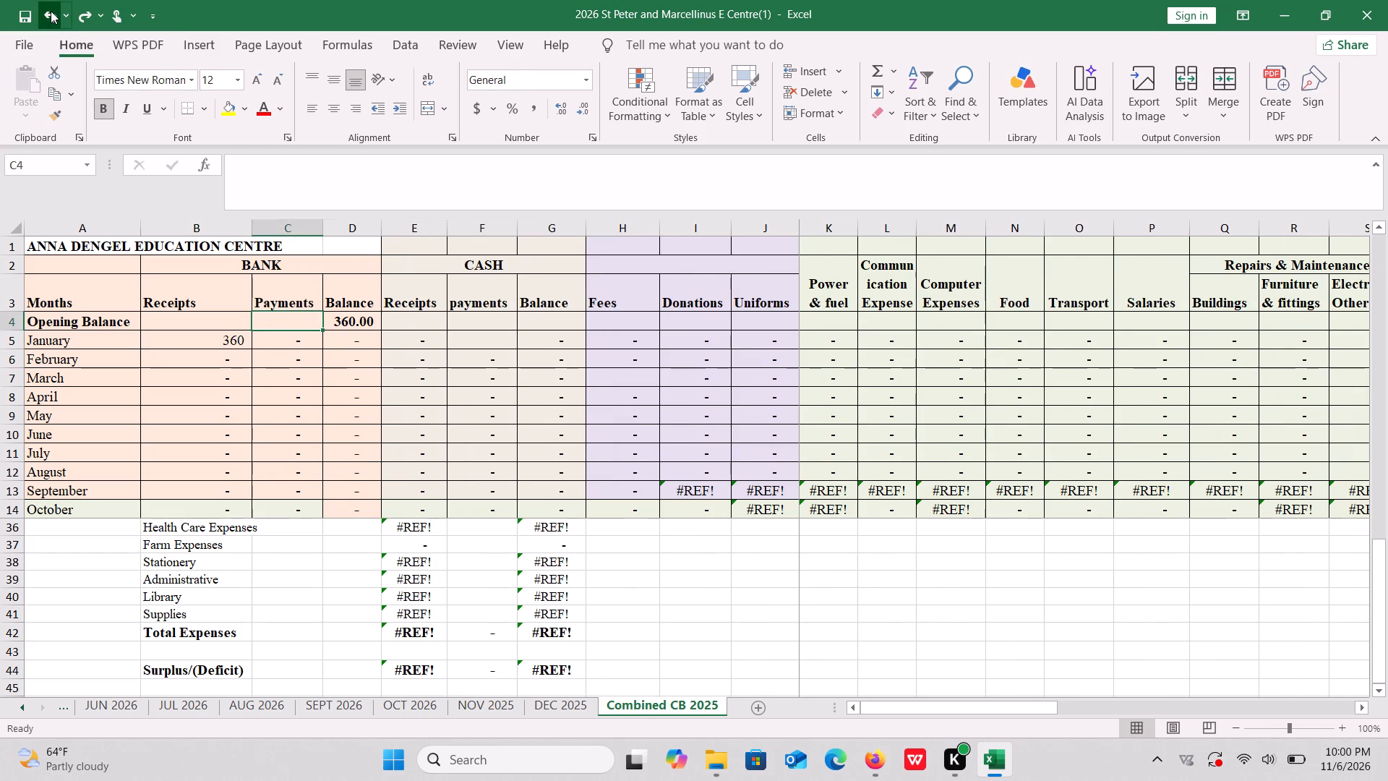
{"action": "left_click", "coordinate": [51, 11]}
{"action": "left_click", "coordinate": [51, 11]}
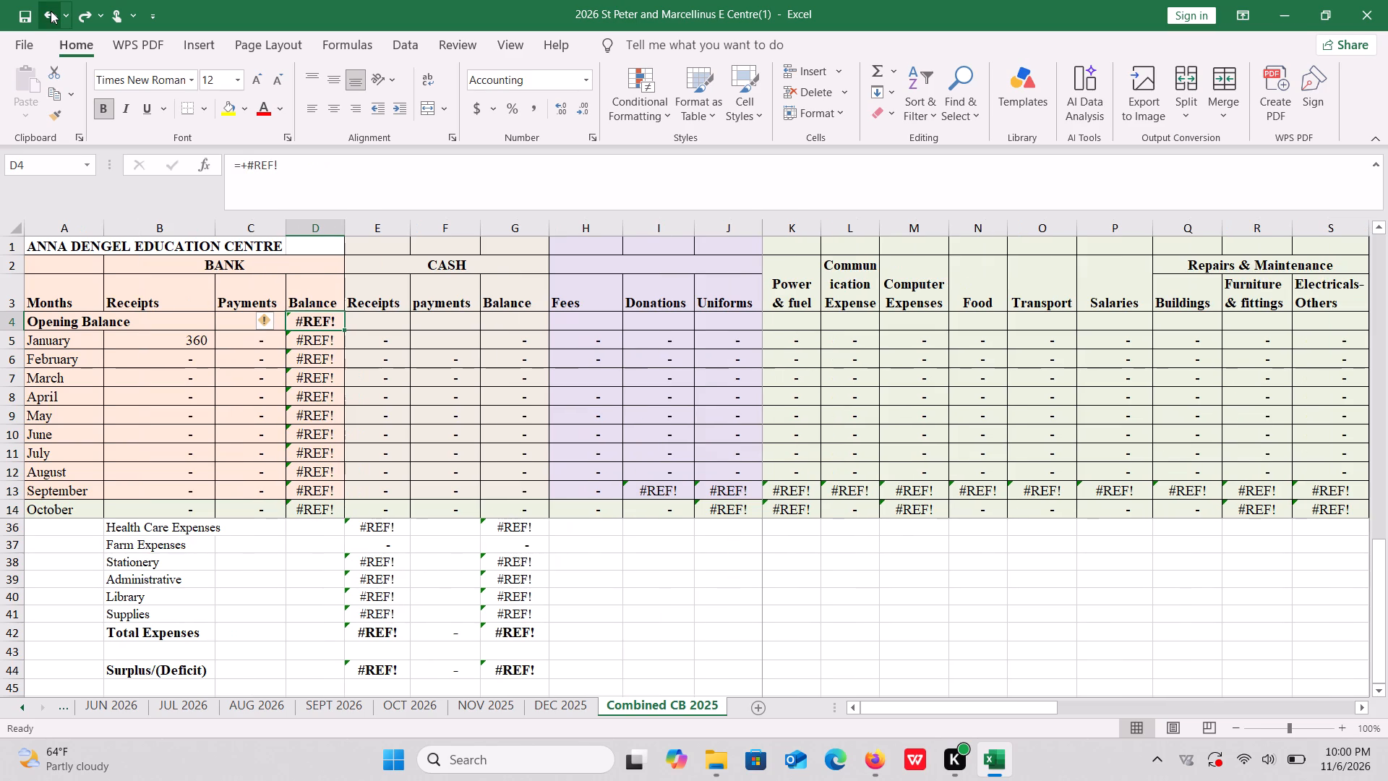
{"action": "left_click", "coordinate": [51, 11]}
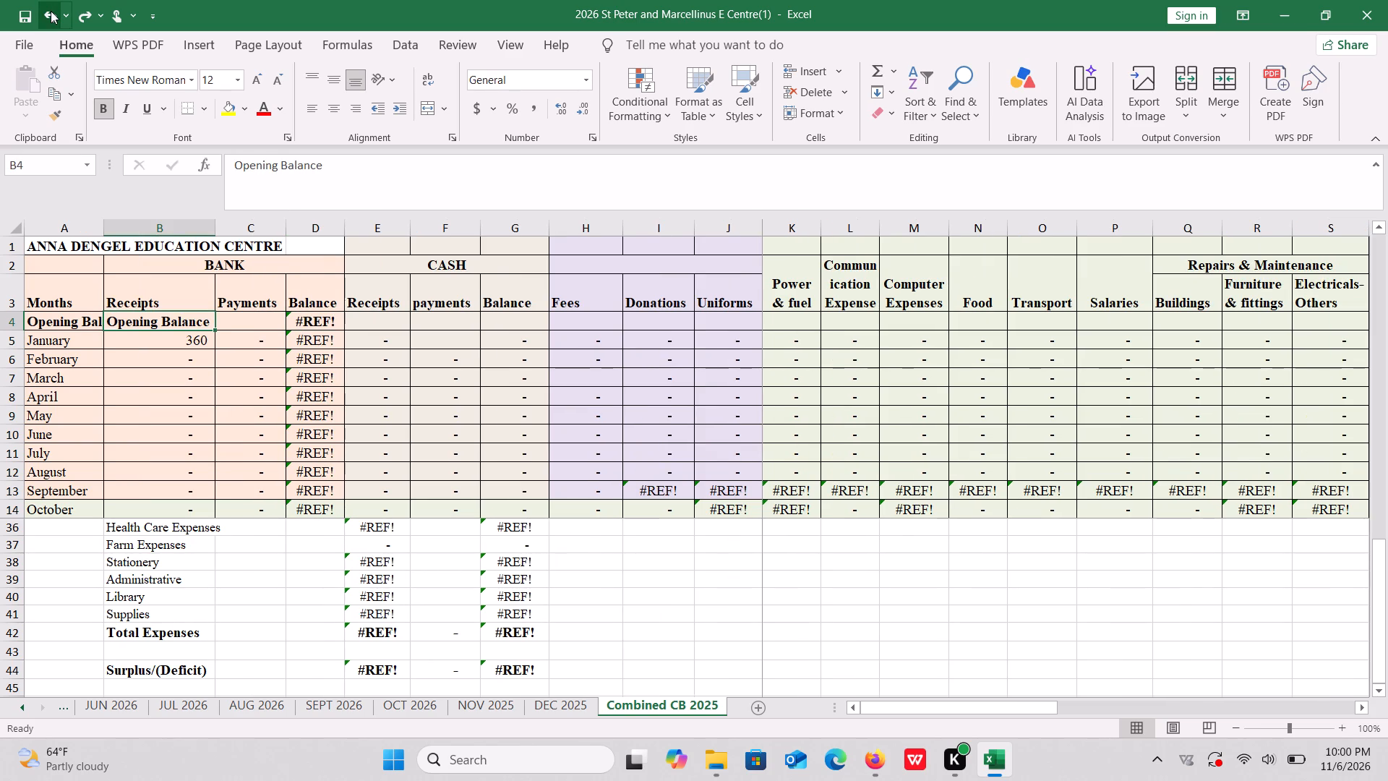
{"action": "left_click", "coordinate": [51, 11]}
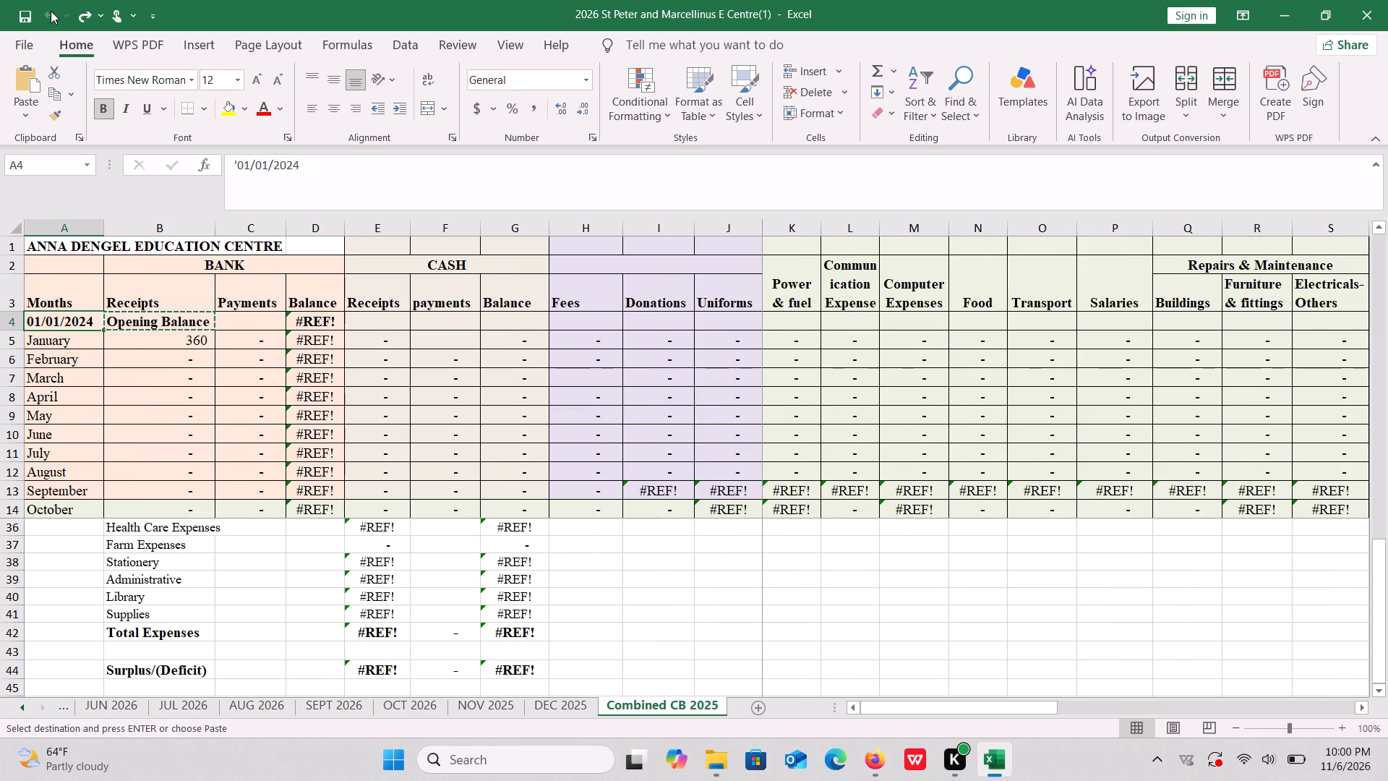
{"action": "left_click", "coordinate": [87, 17]}
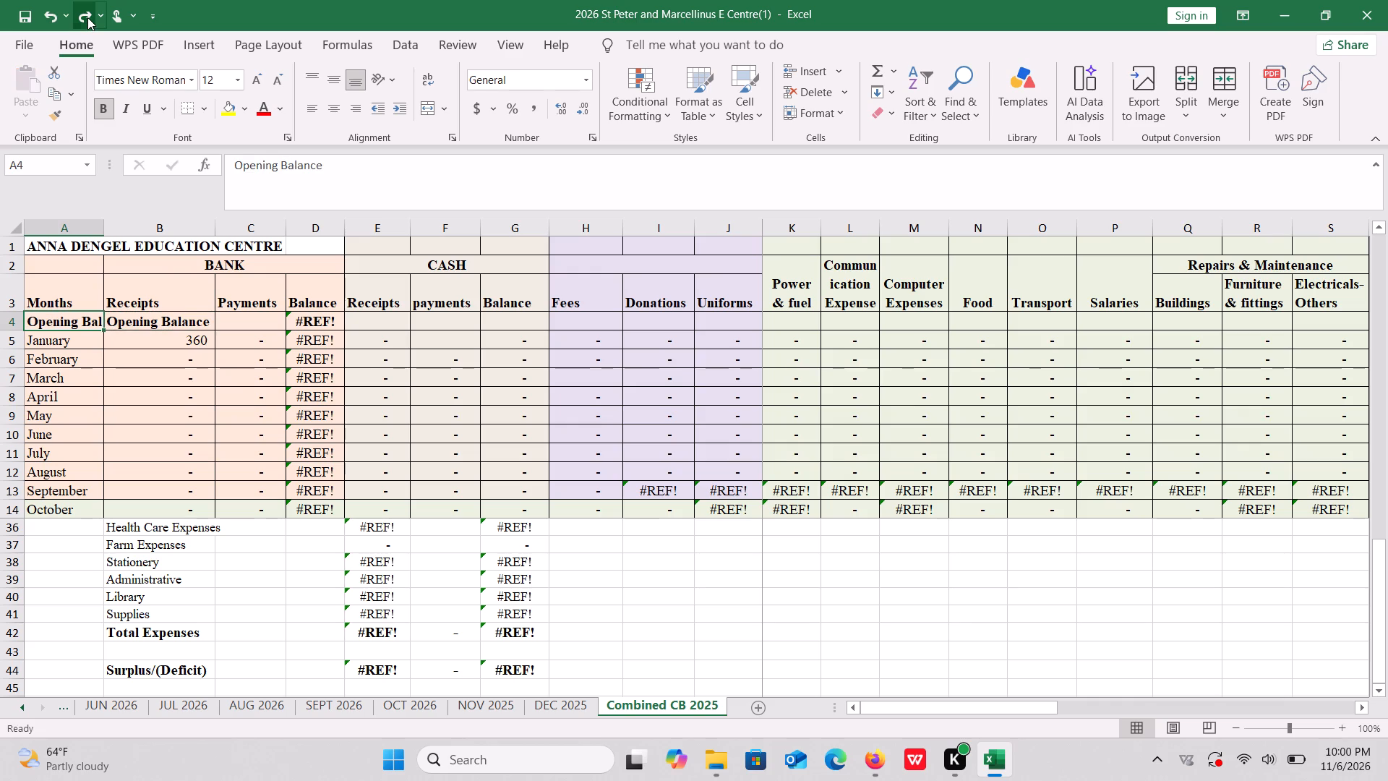
{"action": "left_click", "coordinate": [87, 17]}
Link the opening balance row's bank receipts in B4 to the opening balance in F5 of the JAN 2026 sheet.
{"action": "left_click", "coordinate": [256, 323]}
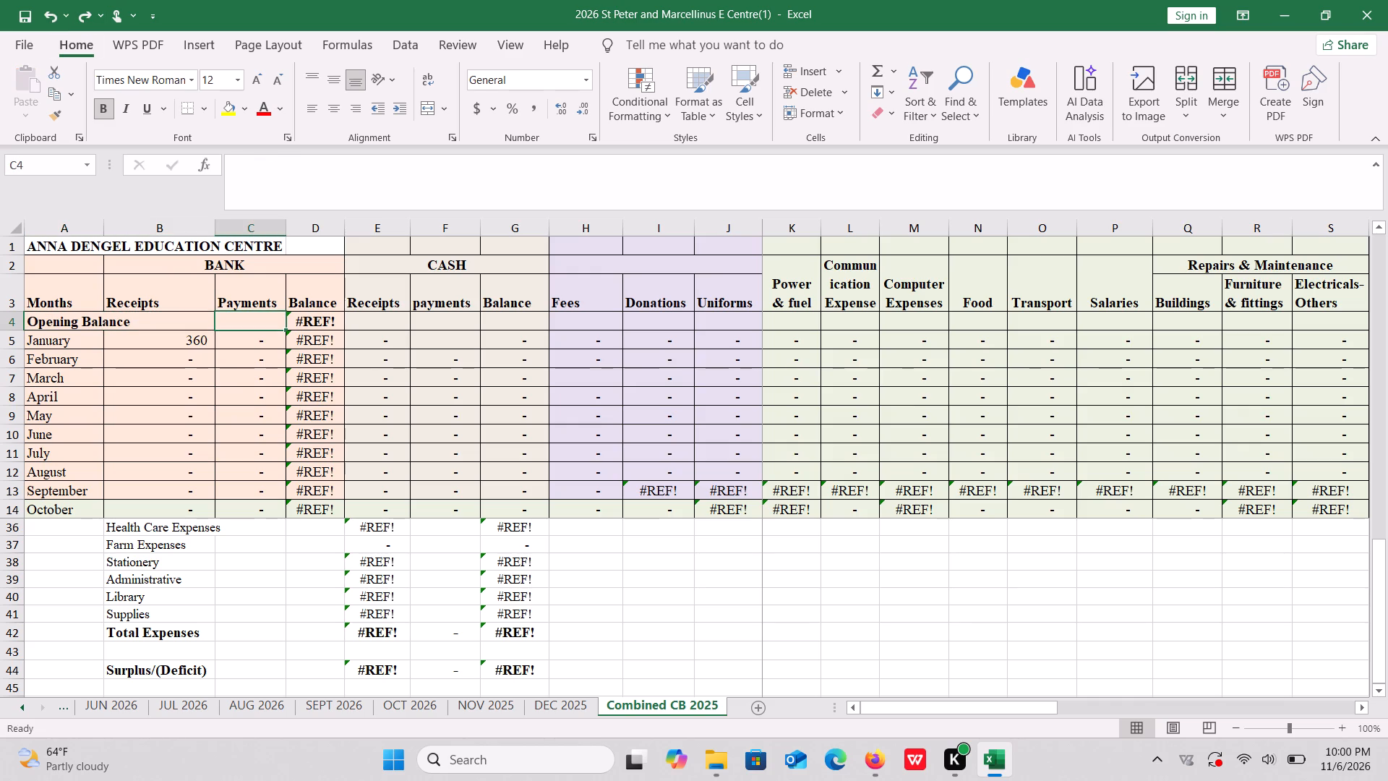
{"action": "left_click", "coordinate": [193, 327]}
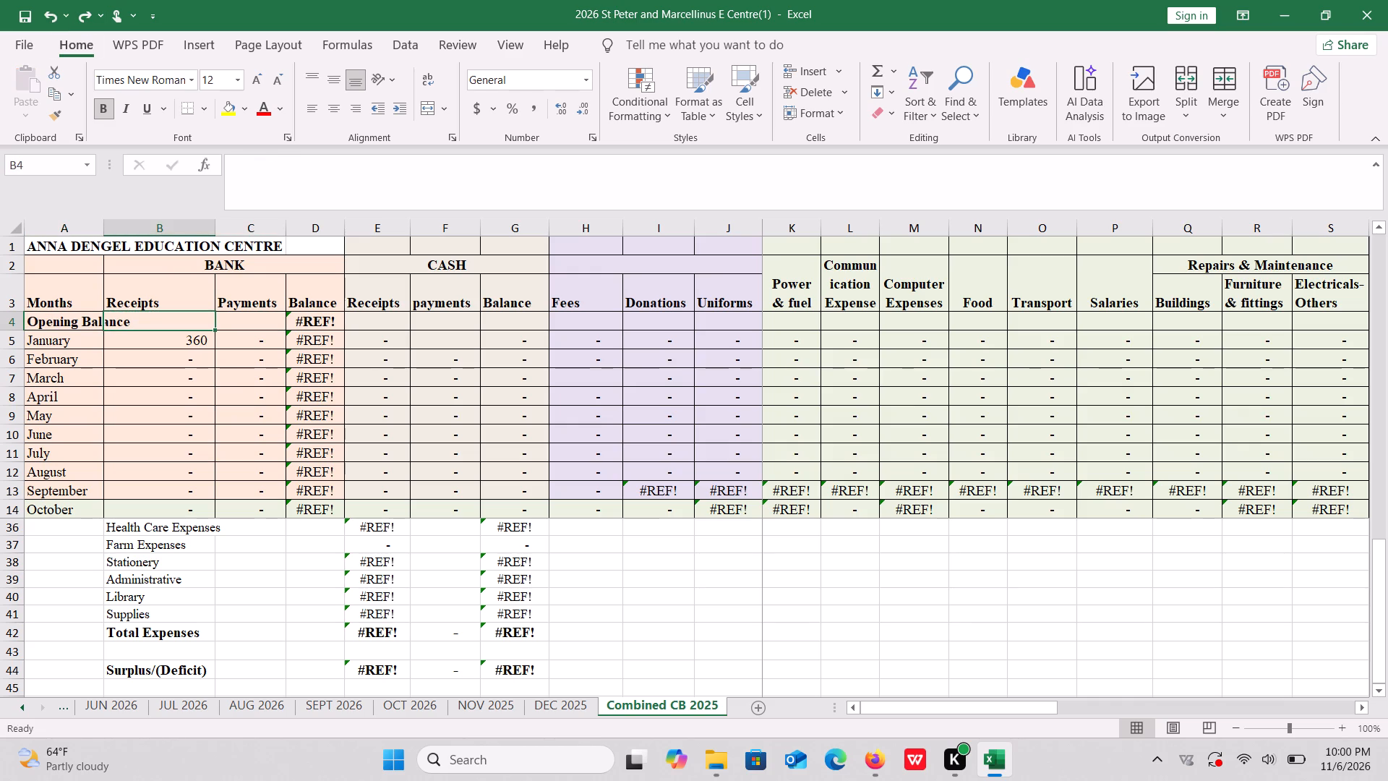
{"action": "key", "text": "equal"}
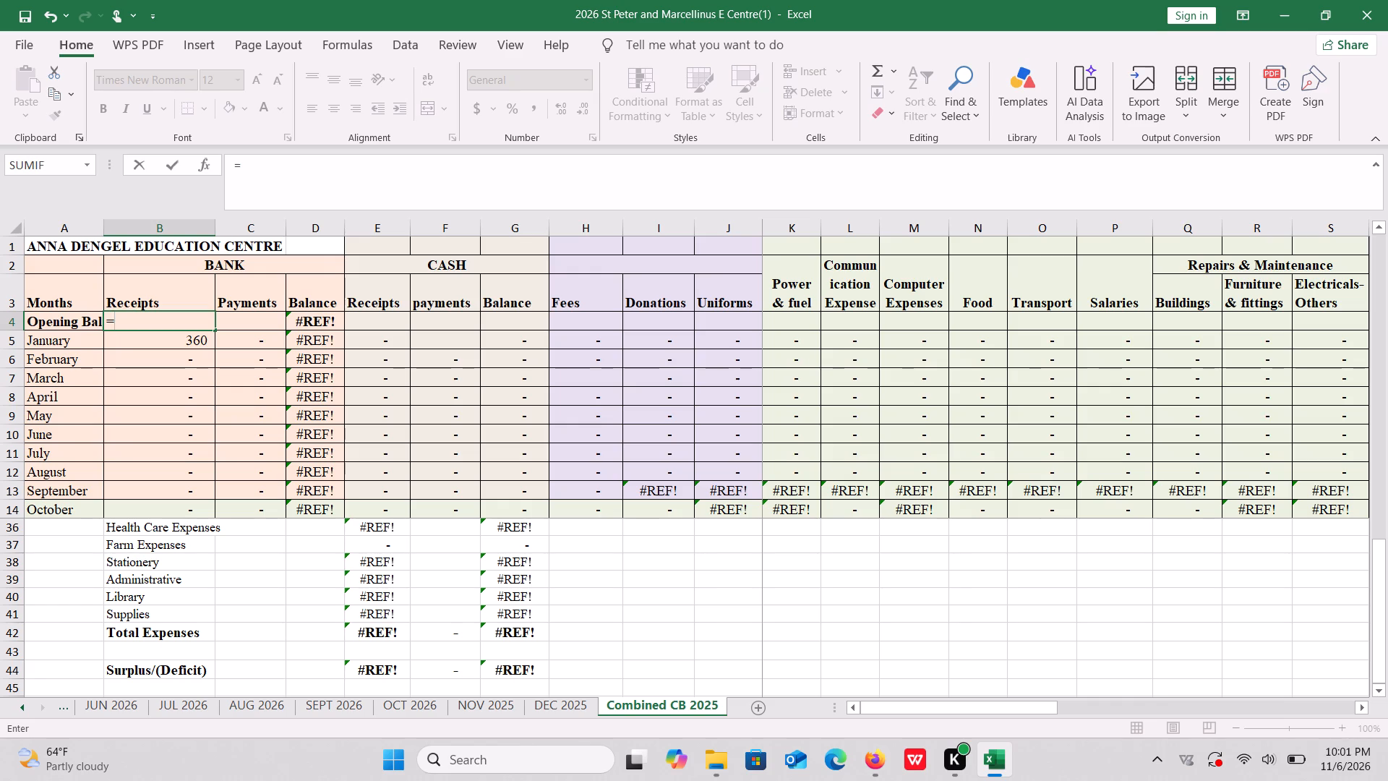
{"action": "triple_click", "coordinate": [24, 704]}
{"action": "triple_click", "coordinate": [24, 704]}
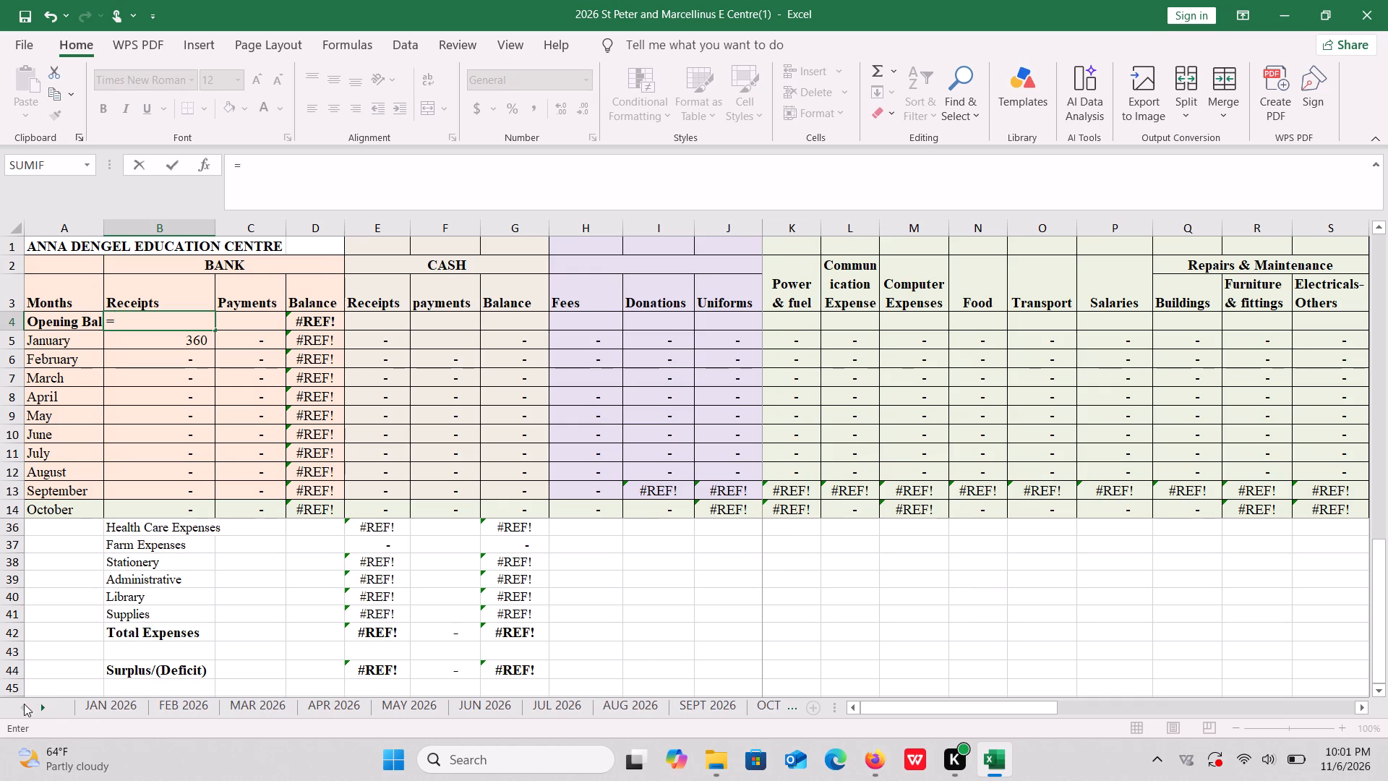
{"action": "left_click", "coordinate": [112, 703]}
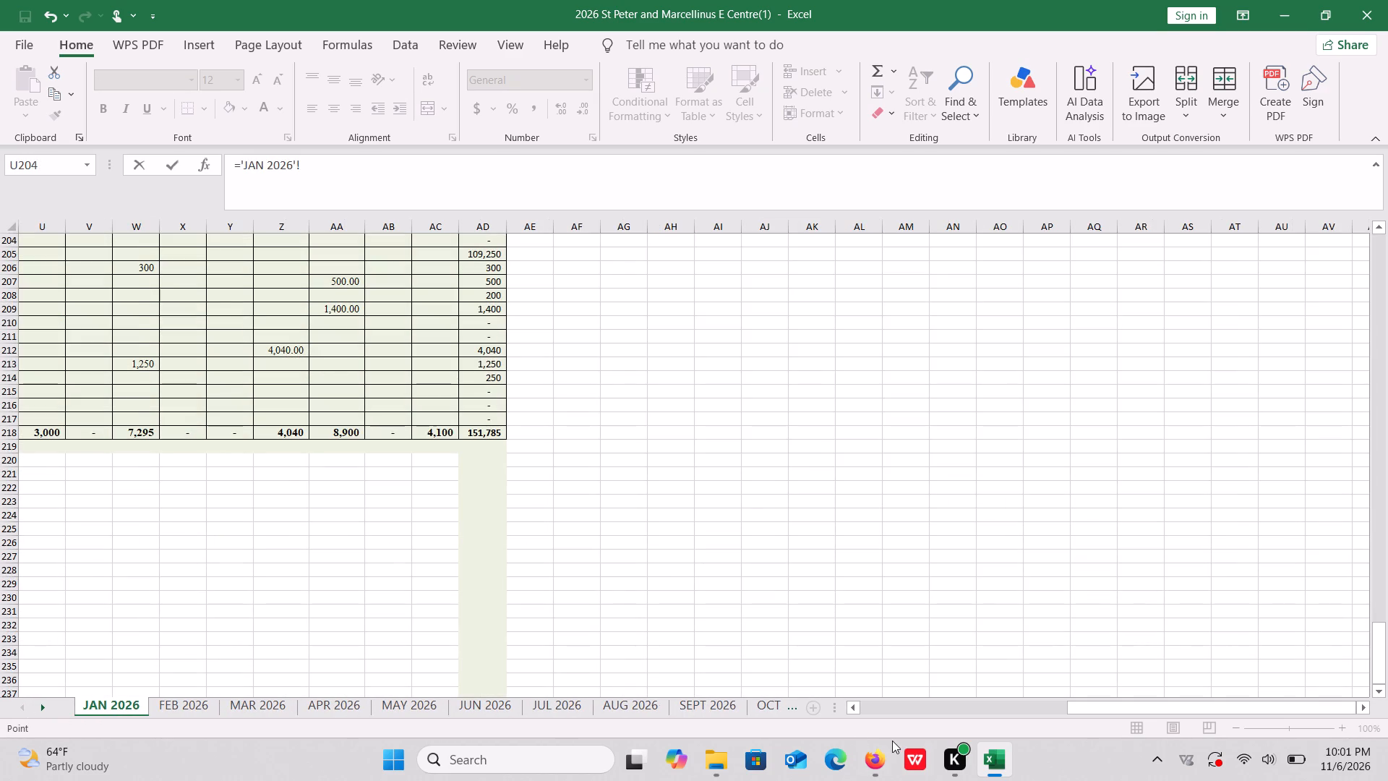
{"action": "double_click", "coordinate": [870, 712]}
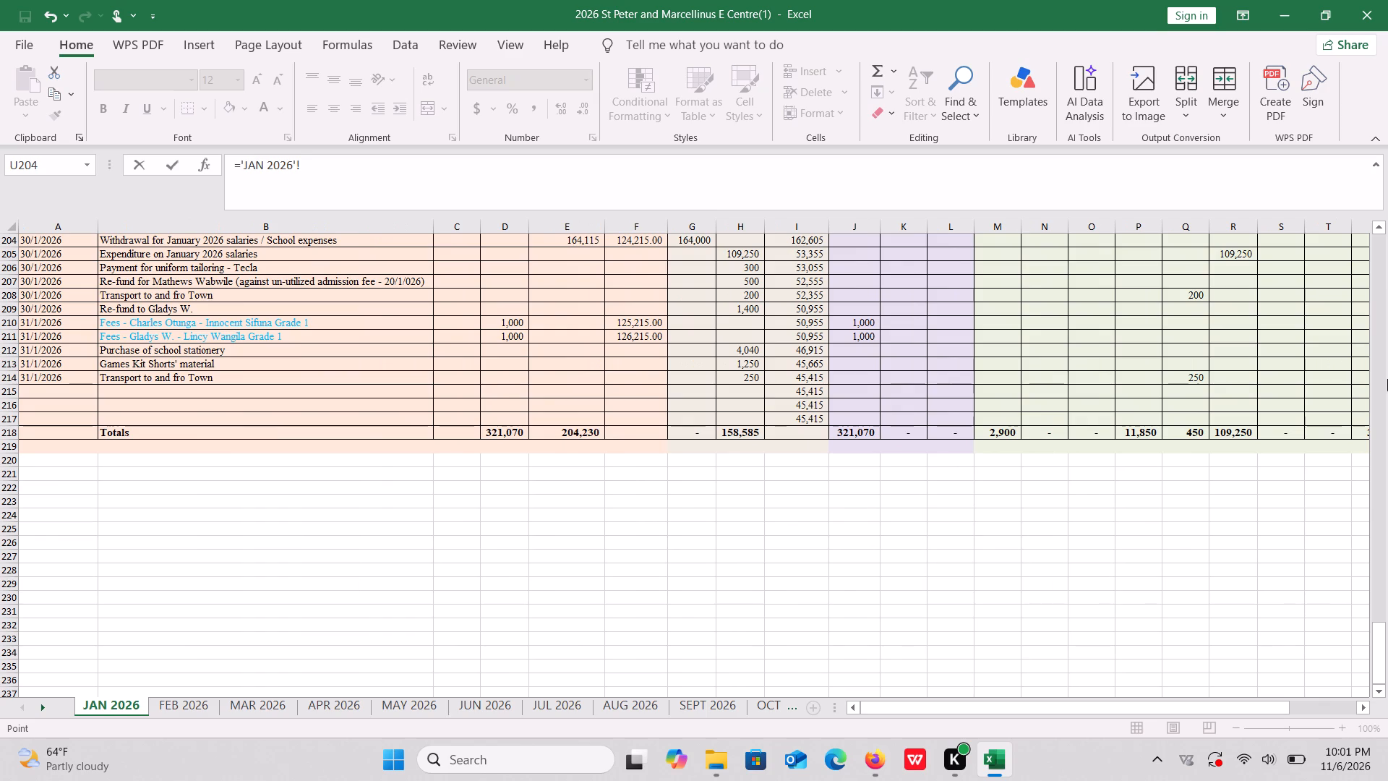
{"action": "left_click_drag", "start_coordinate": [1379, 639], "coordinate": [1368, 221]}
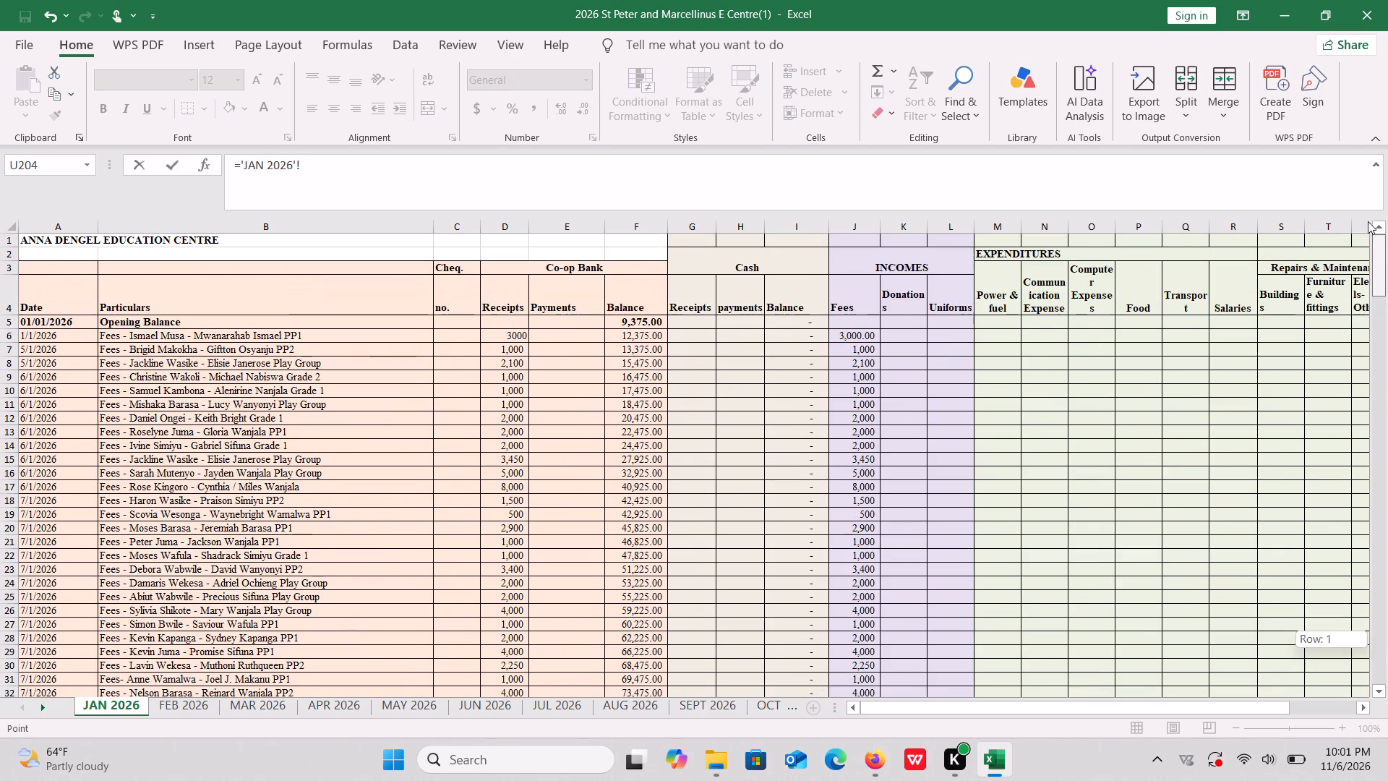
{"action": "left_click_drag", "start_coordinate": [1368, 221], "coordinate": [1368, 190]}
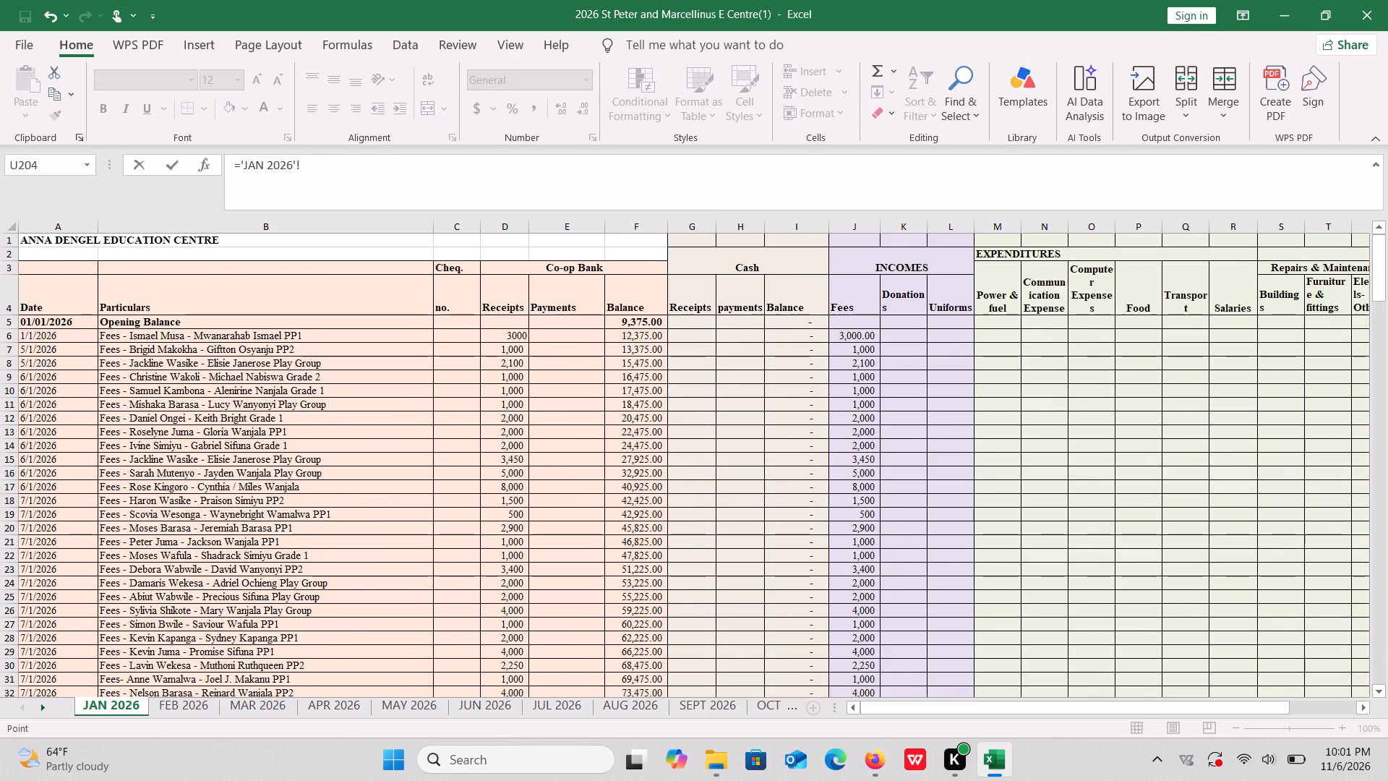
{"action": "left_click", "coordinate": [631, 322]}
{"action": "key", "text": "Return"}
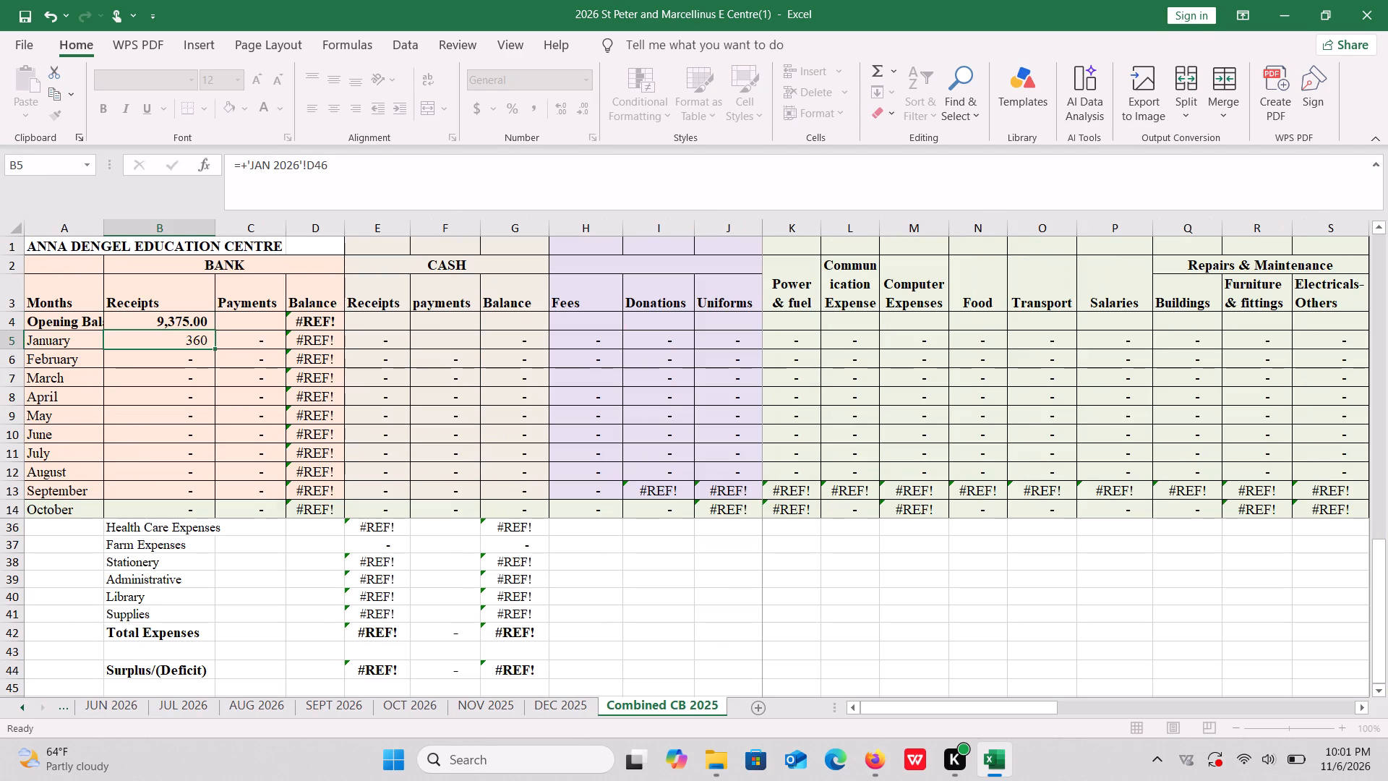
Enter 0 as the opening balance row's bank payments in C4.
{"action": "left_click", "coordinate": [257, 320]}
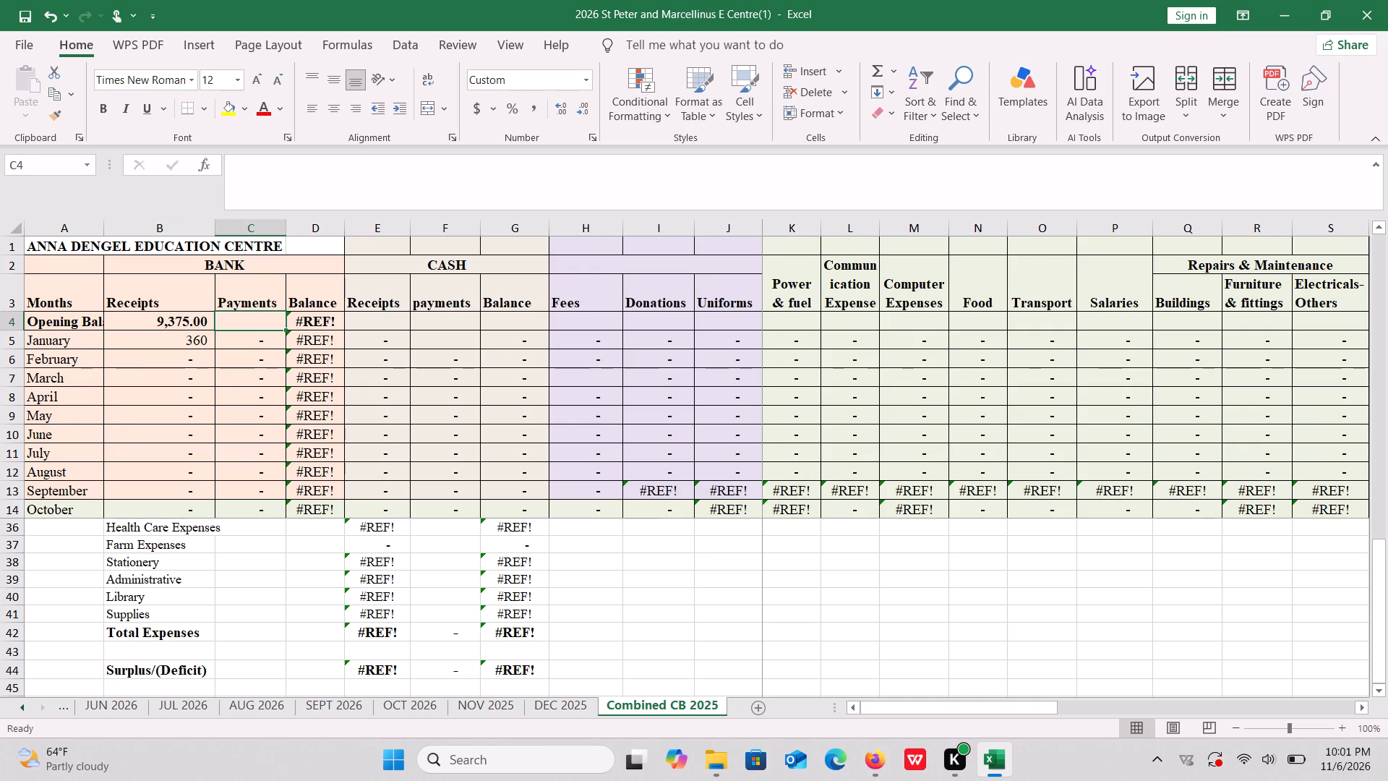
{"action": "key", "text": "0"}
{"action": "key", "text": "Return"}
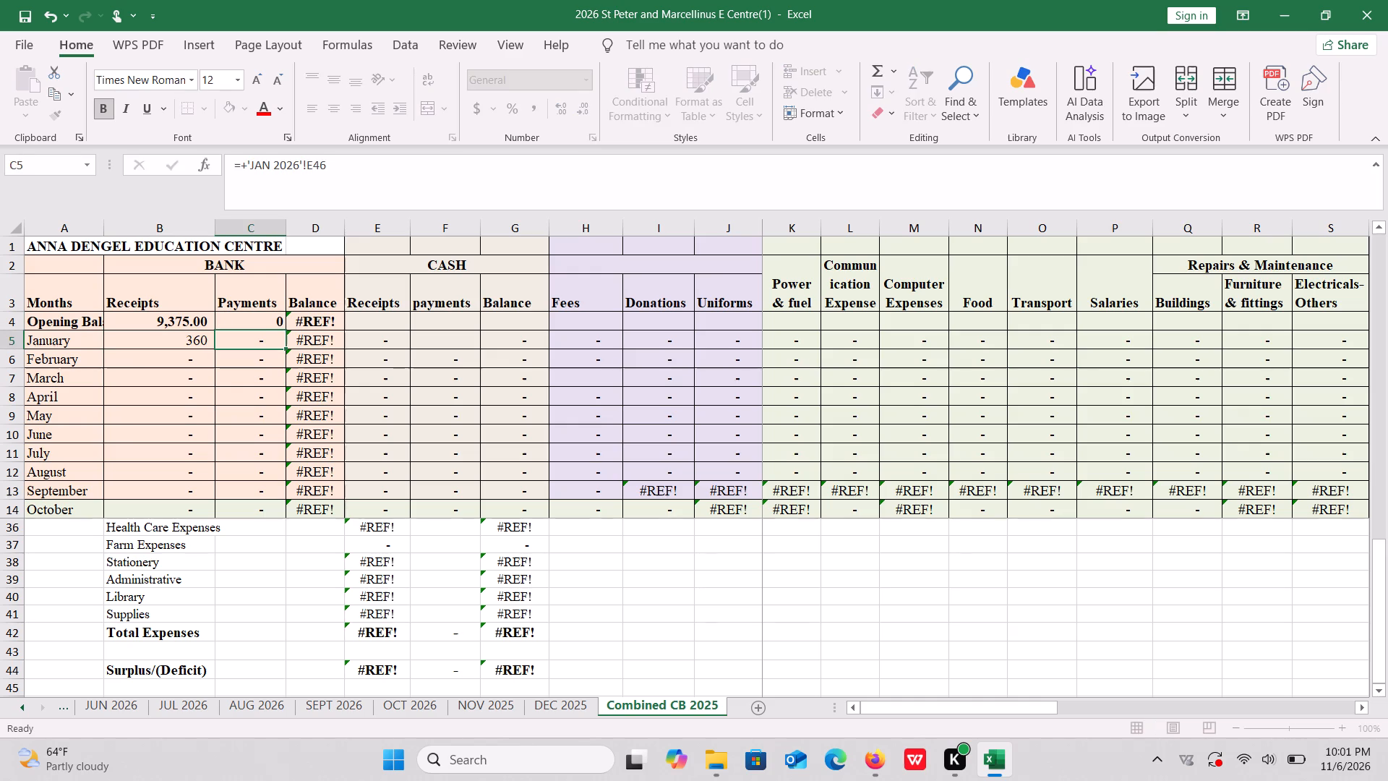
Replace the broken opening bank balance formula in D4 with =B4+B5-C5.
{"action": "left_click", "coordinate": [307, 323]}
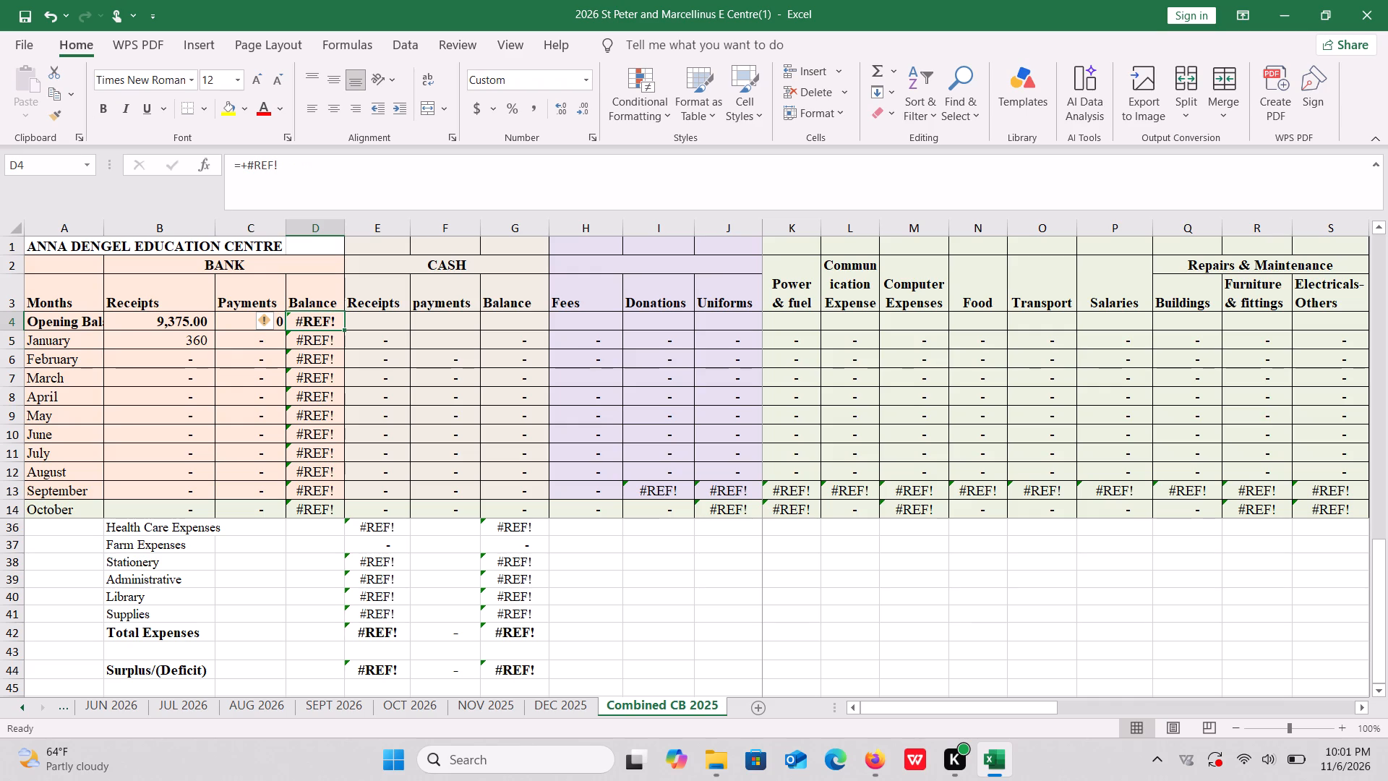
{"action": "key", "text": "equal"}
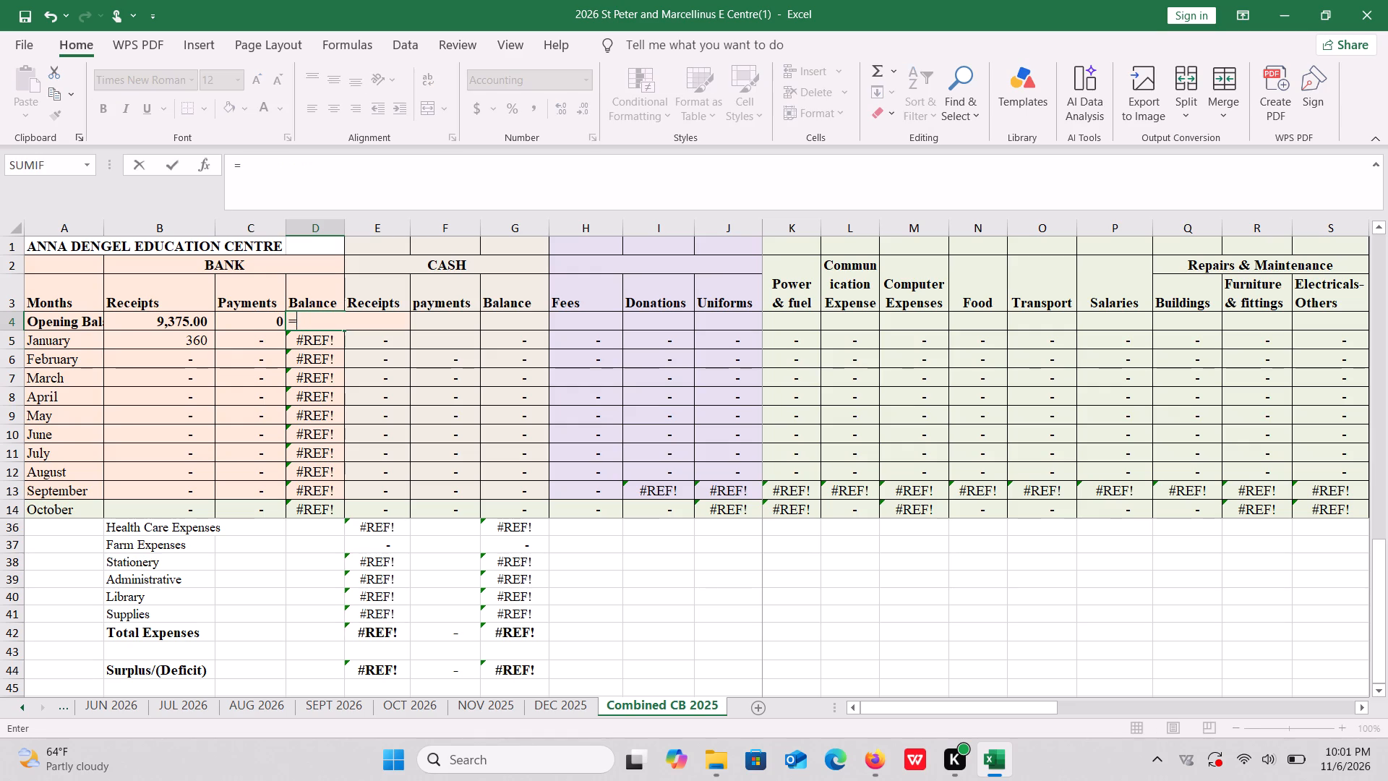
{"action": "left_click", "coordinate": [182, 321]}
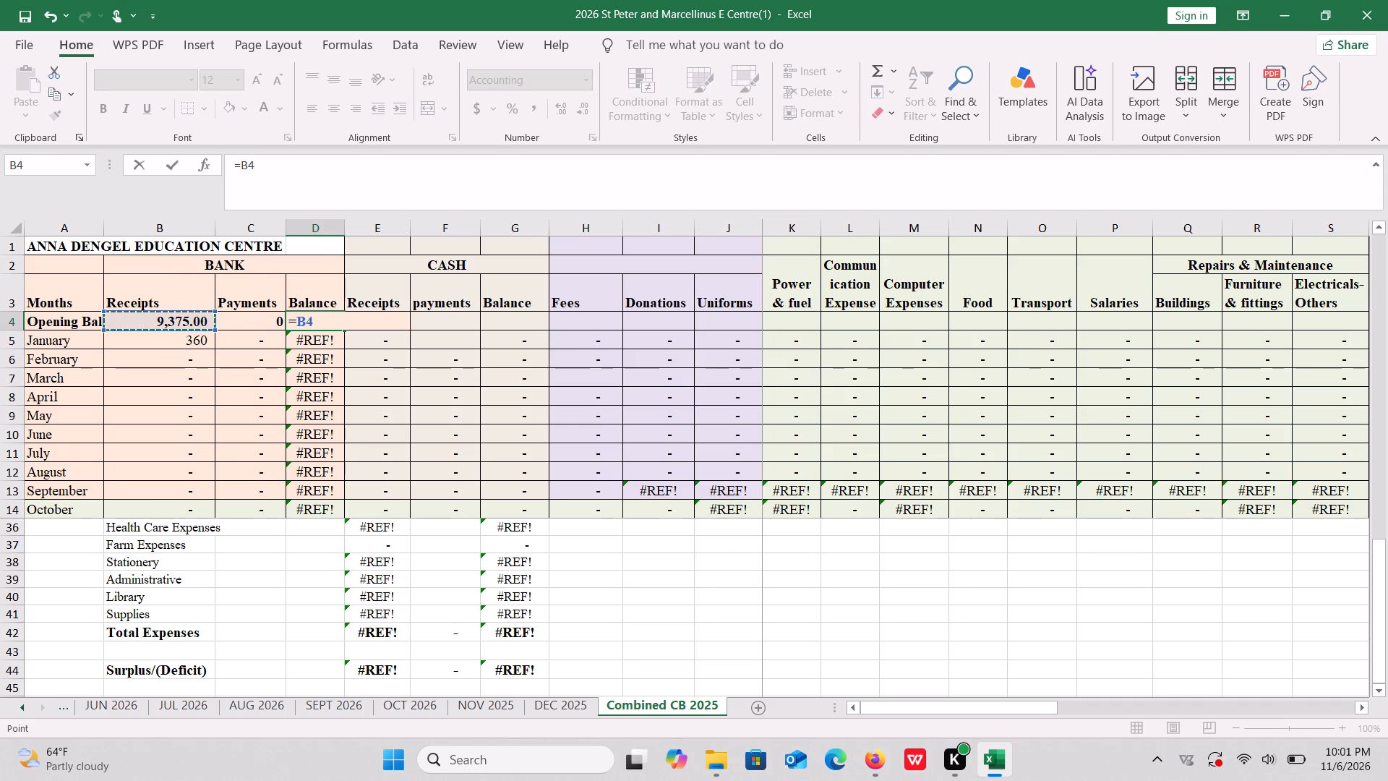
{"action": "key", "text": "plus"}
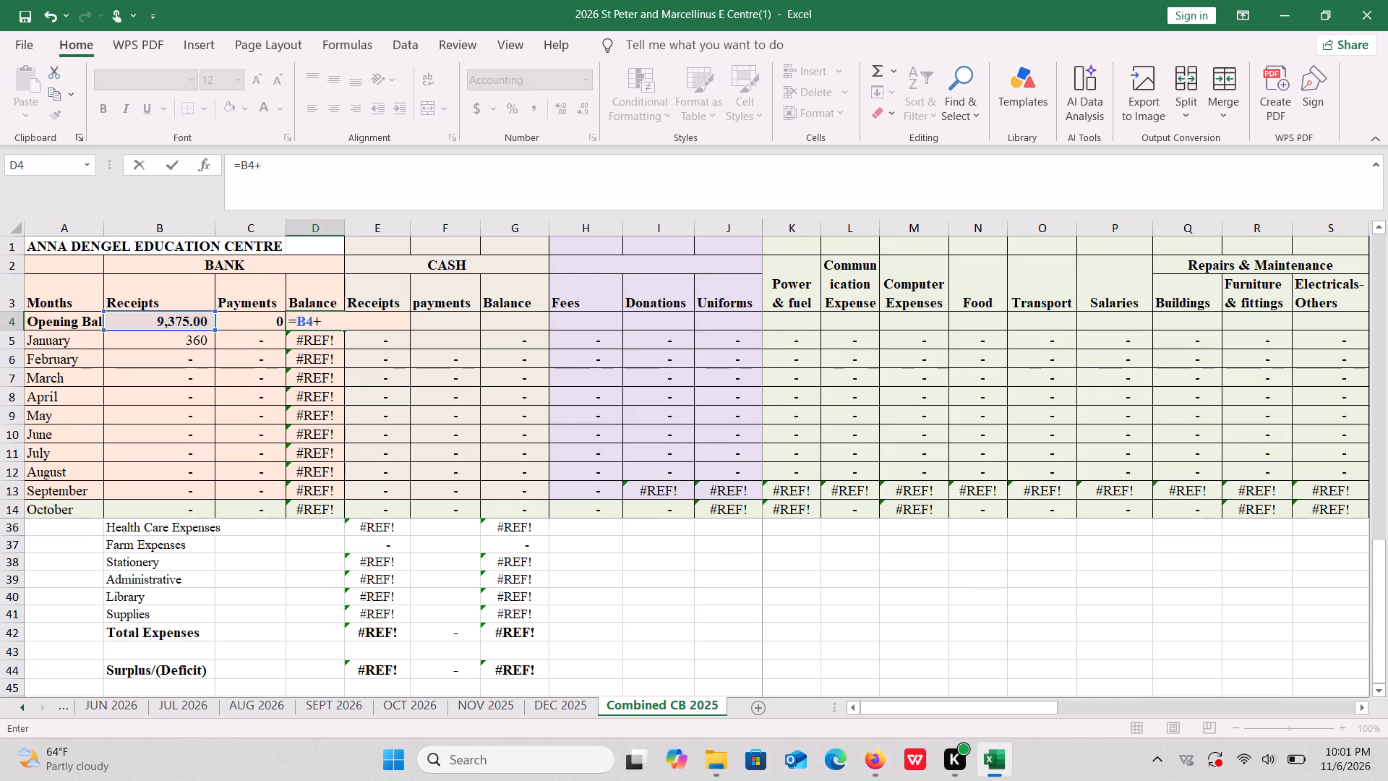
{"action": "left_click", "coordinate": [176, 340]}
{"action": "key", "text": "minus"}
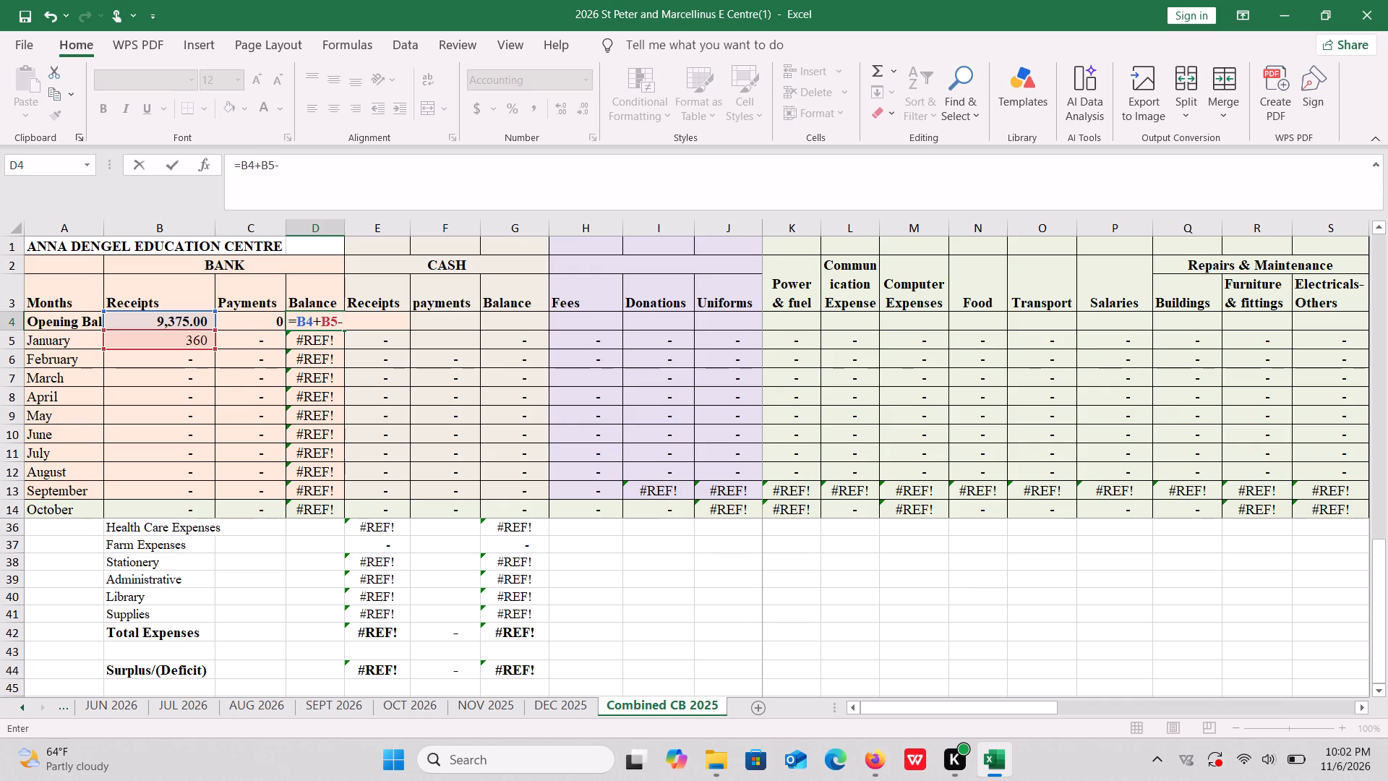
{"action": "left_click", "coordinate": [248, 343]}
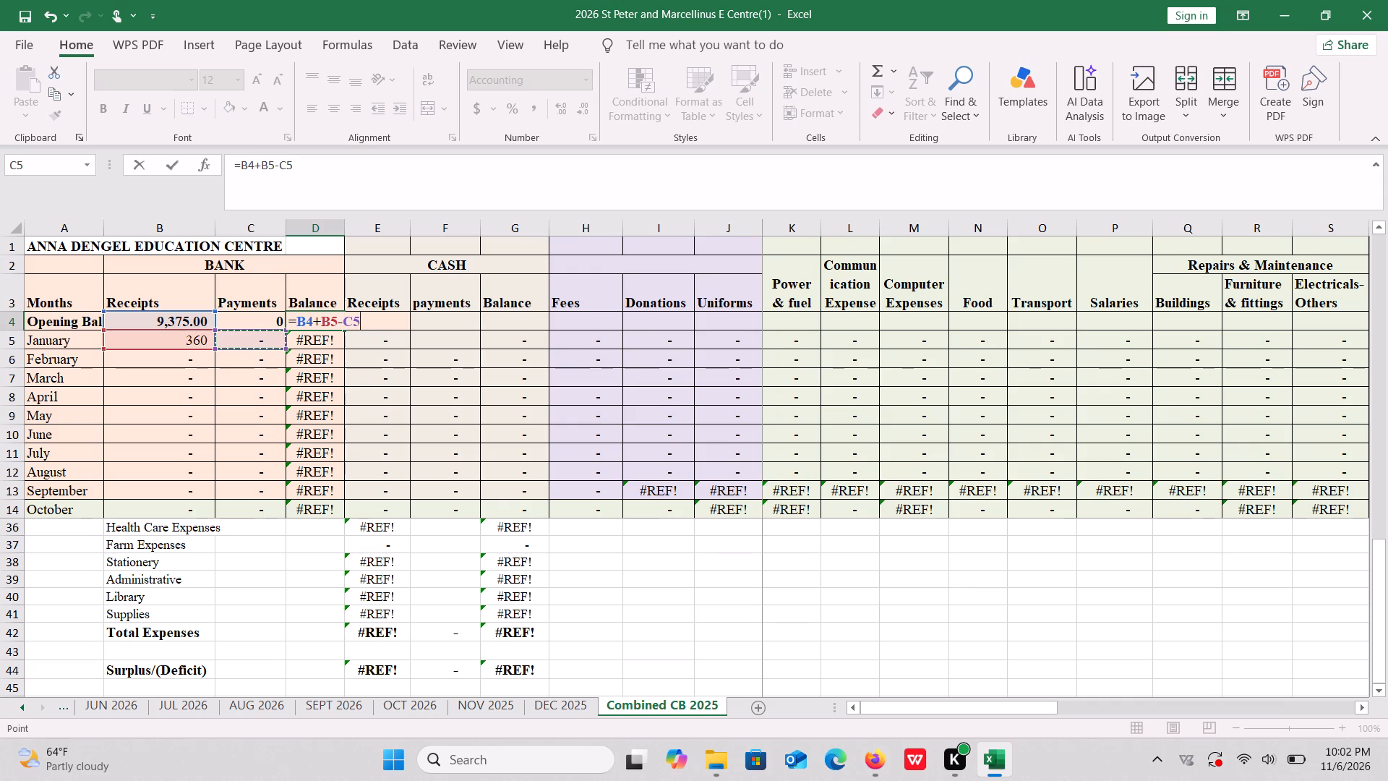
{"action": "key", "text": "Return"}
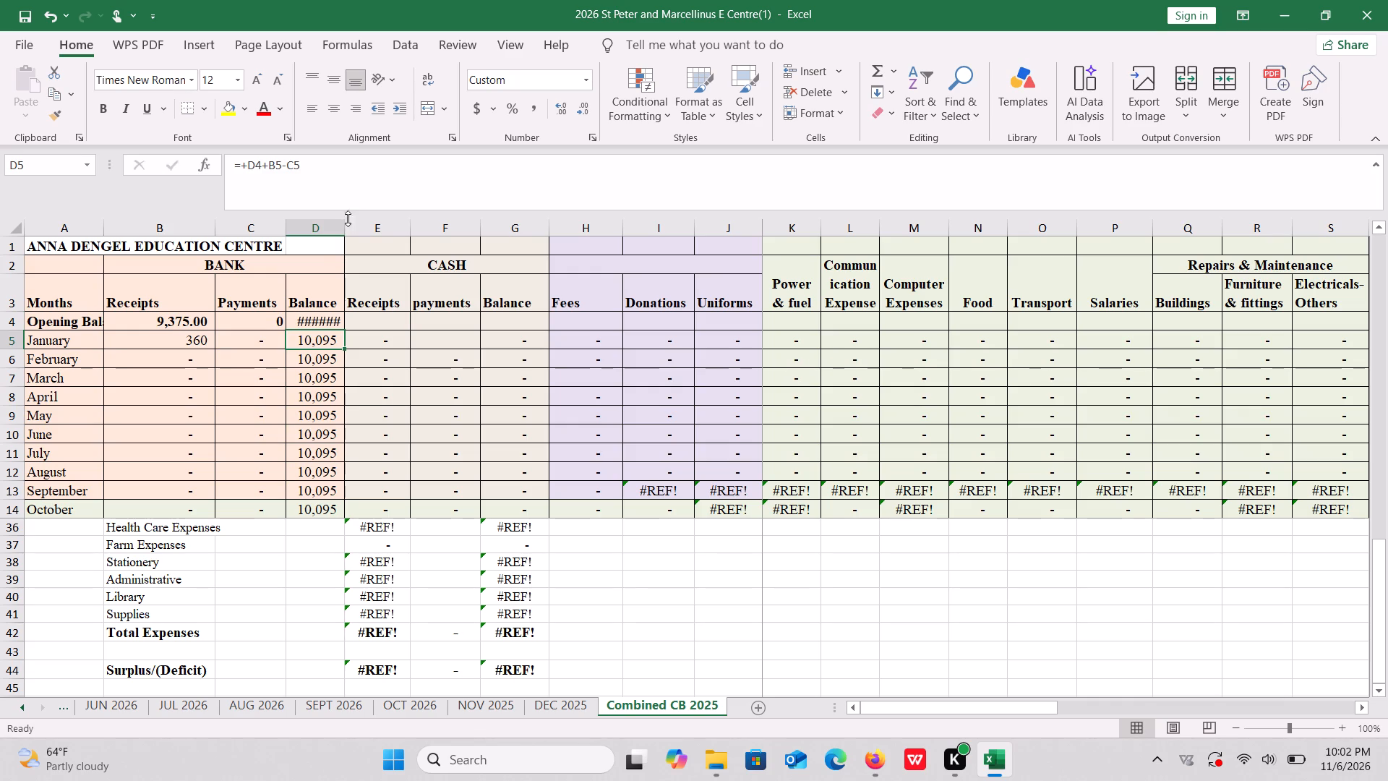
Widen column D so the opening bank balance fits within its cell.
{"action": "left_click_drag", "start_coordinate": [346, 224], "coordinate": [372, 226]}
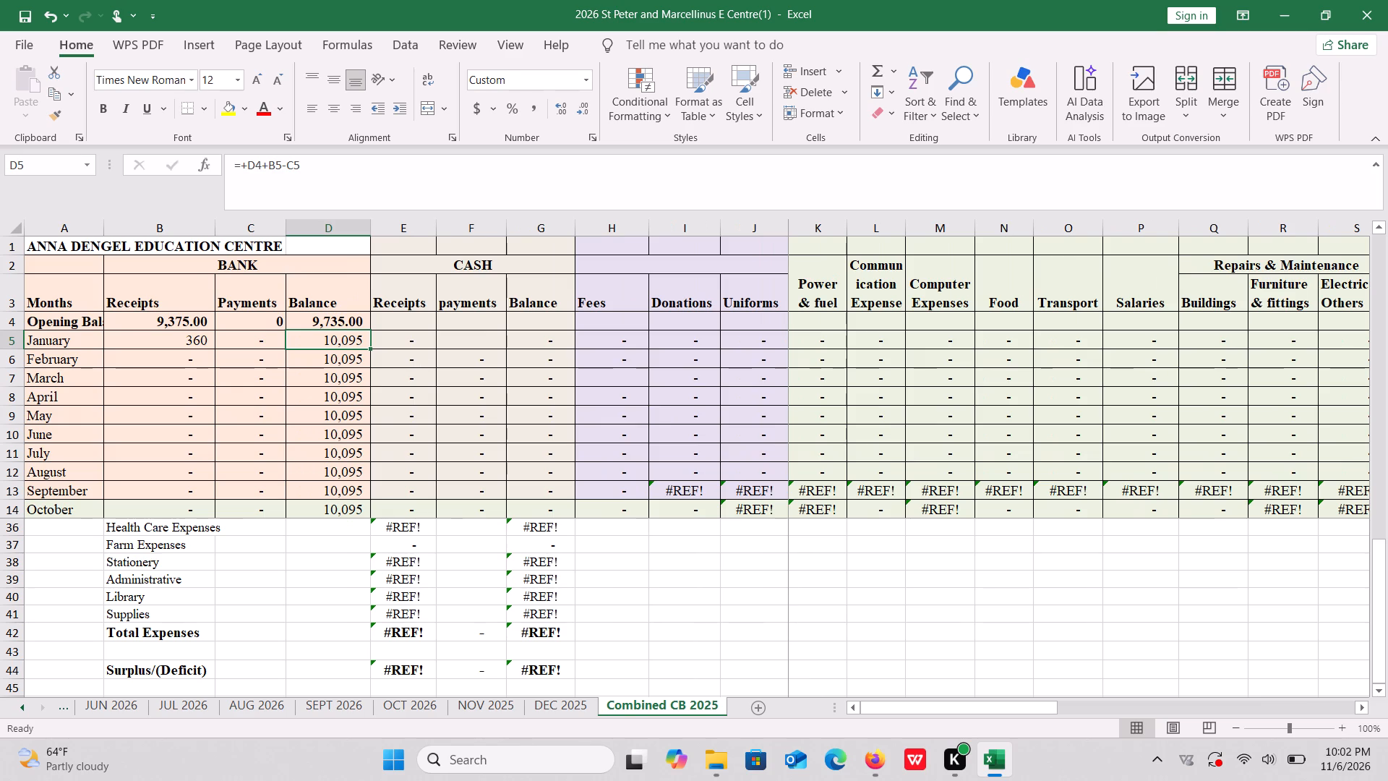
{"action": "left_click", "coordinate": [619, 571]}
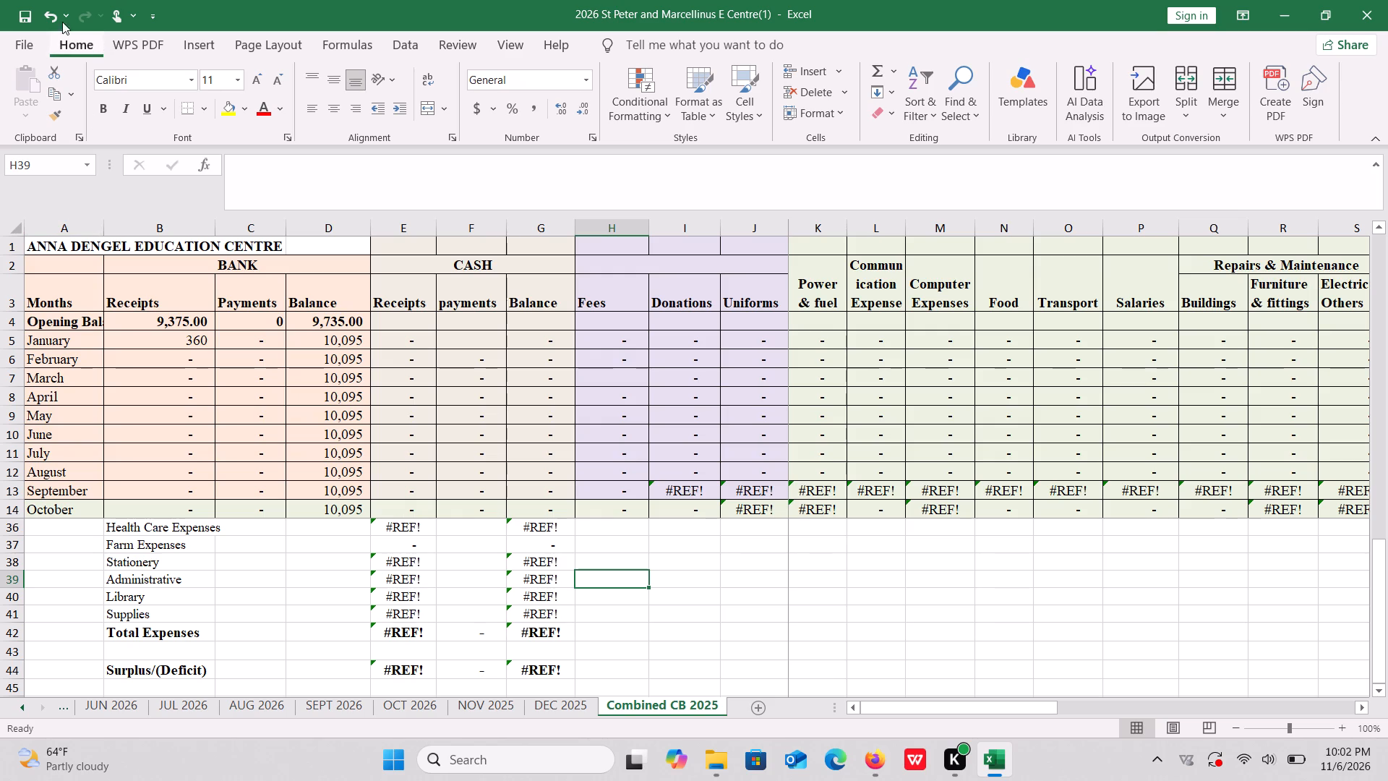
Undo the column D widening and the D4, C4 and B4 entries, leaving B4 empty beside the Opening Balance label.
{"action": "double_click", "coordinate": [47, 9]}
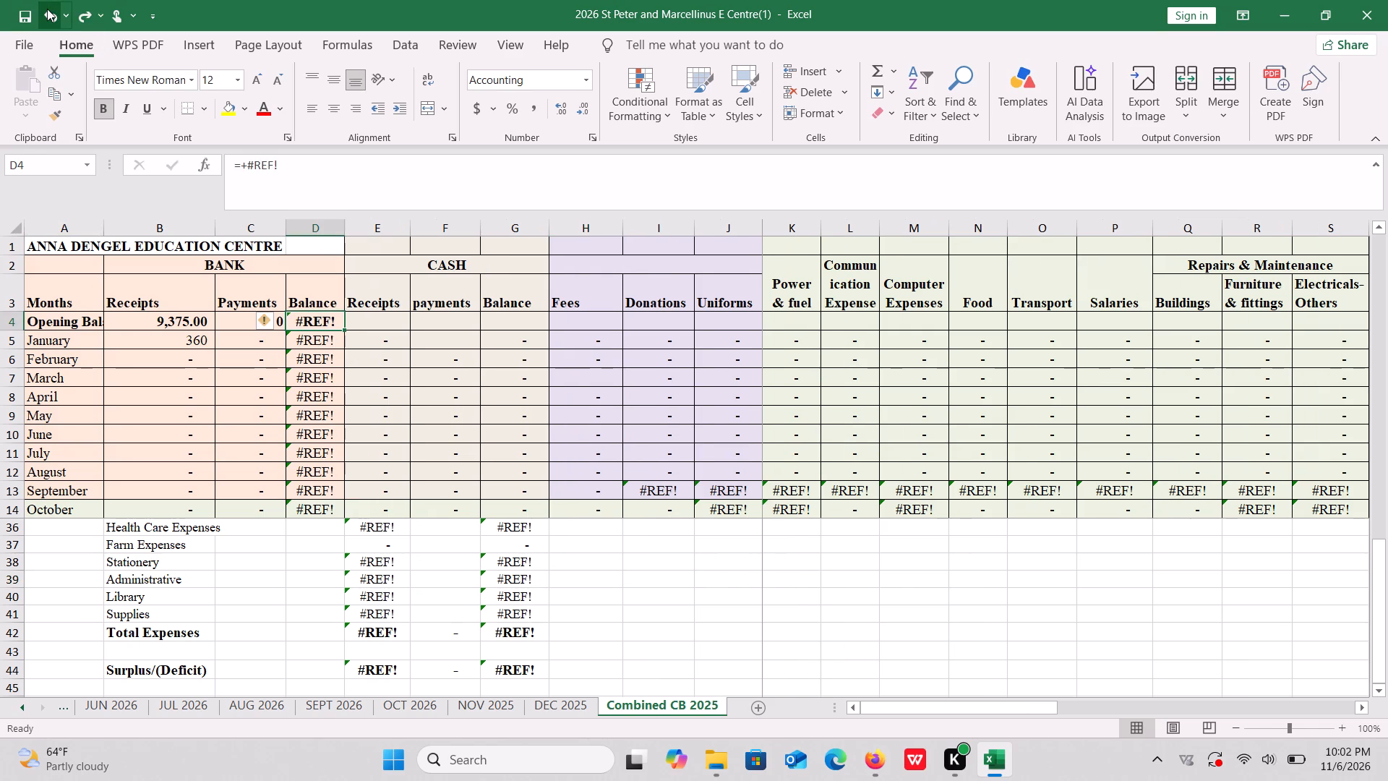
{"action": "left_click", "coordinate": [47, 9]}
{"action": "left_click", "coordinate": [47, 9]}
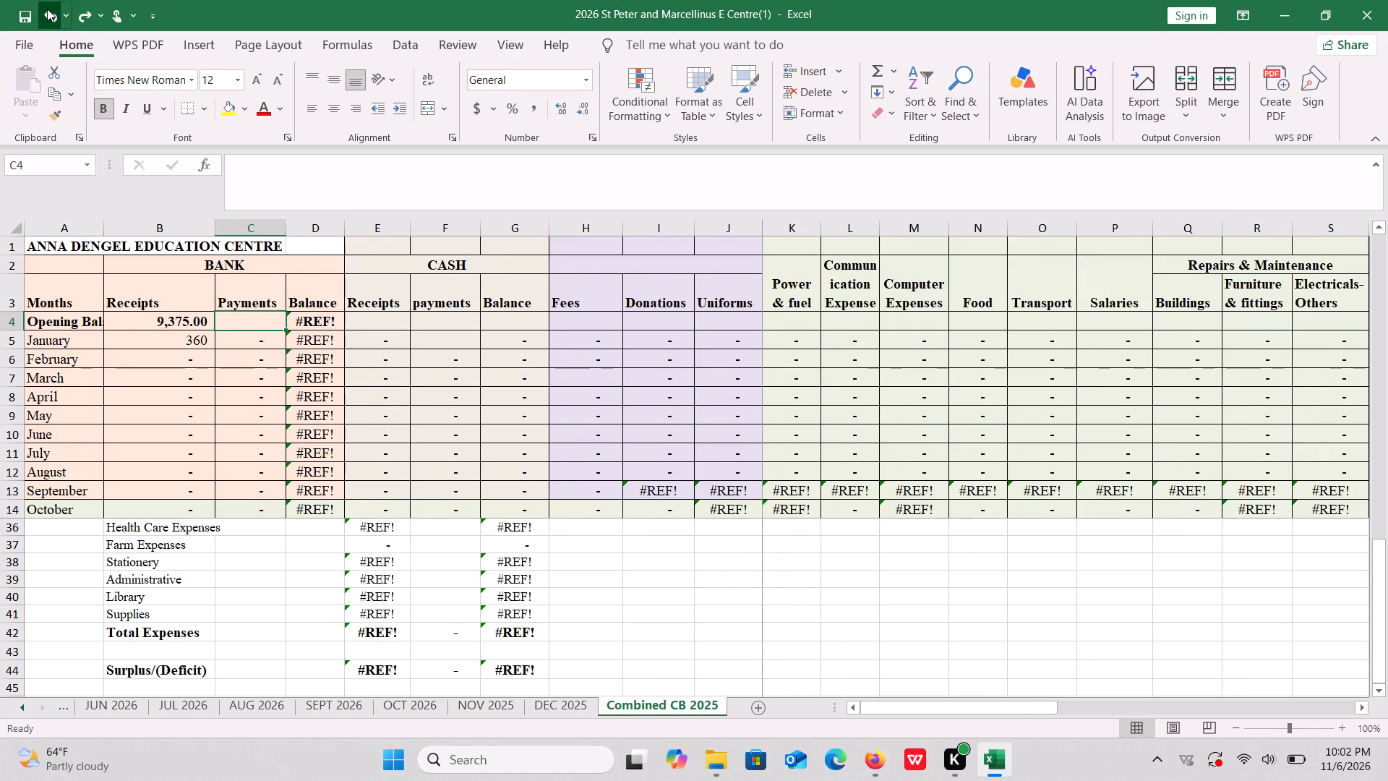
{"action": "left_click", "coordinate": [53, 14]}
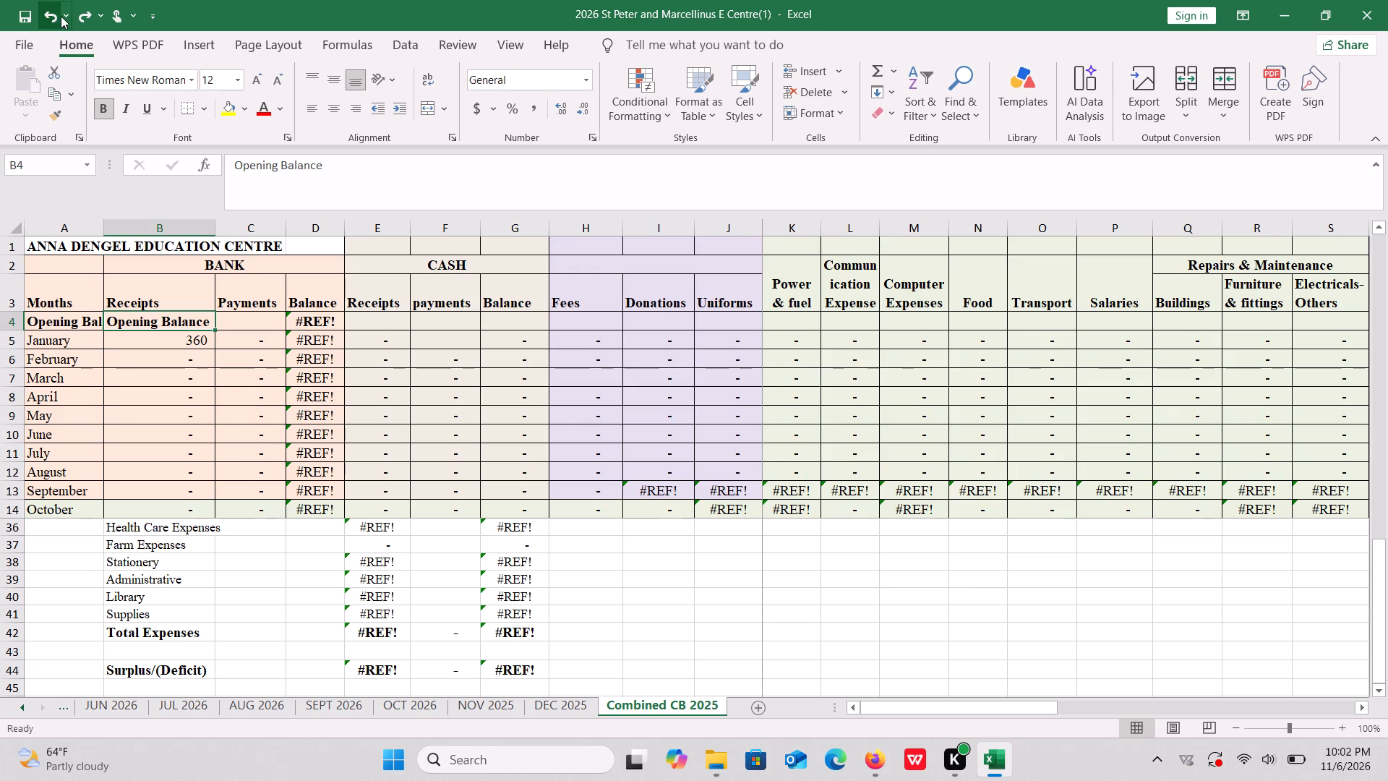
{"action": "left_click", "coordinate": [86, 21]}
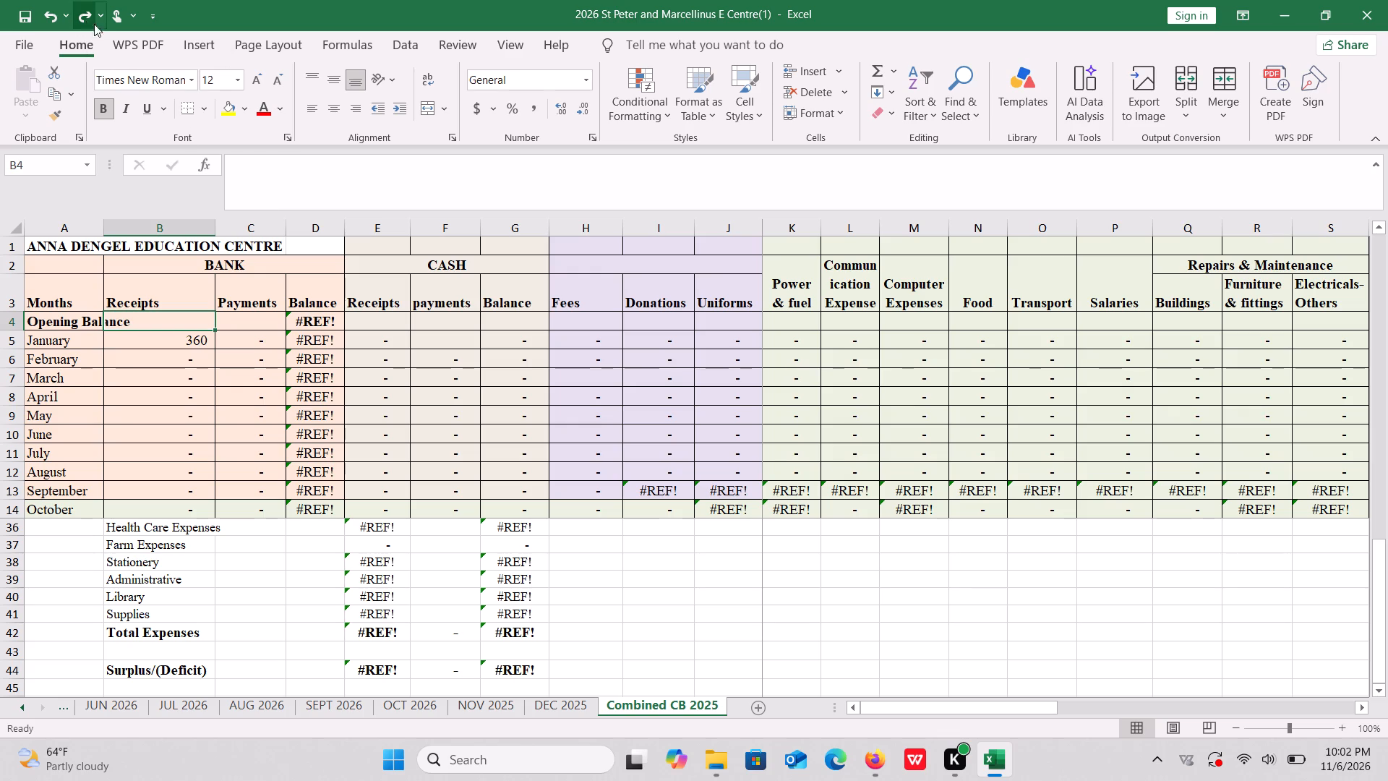
Replace the broken opening bank balance formula in D4 with a link to the opening balance F5 on the JAN 2026 sheet.
{"action": "left_click", "coordinate": [304, 323]}
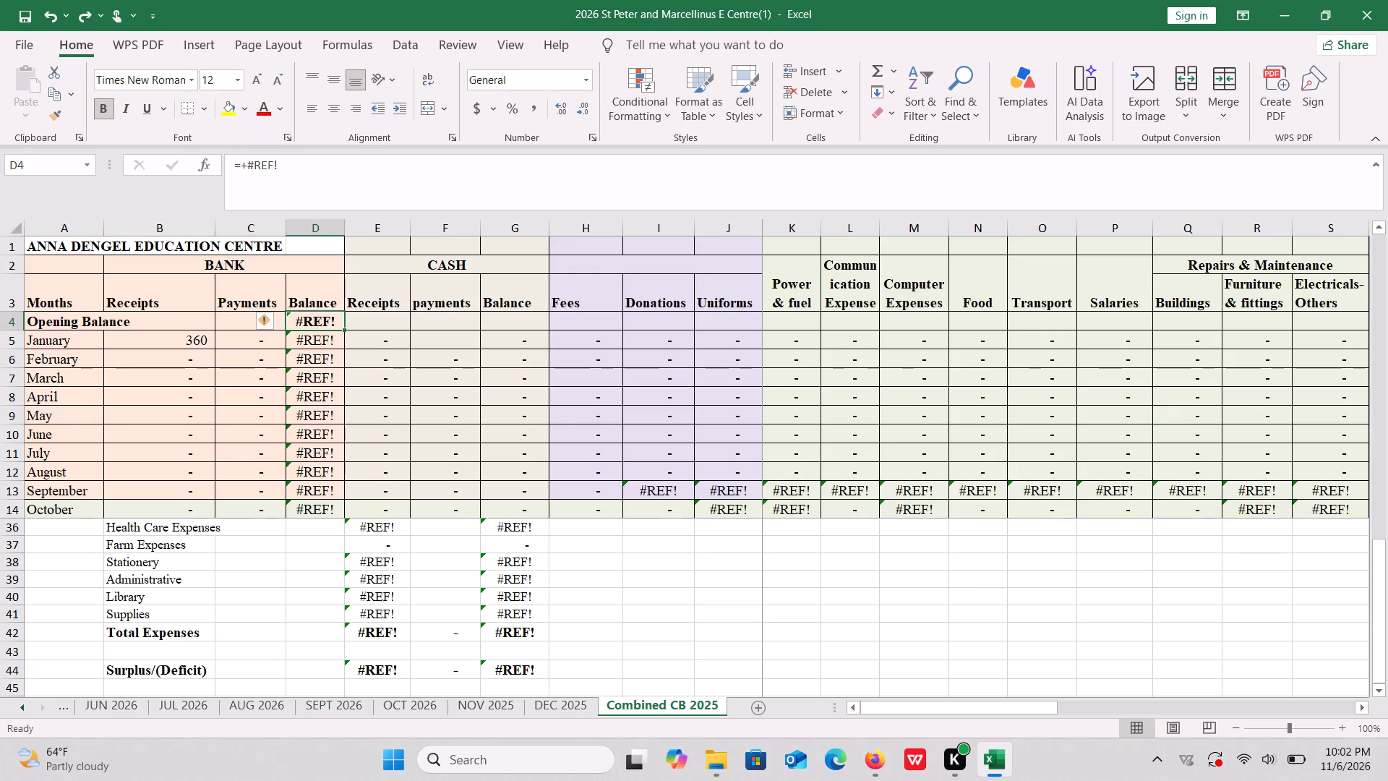
{"action": "key", "text": "equal"}
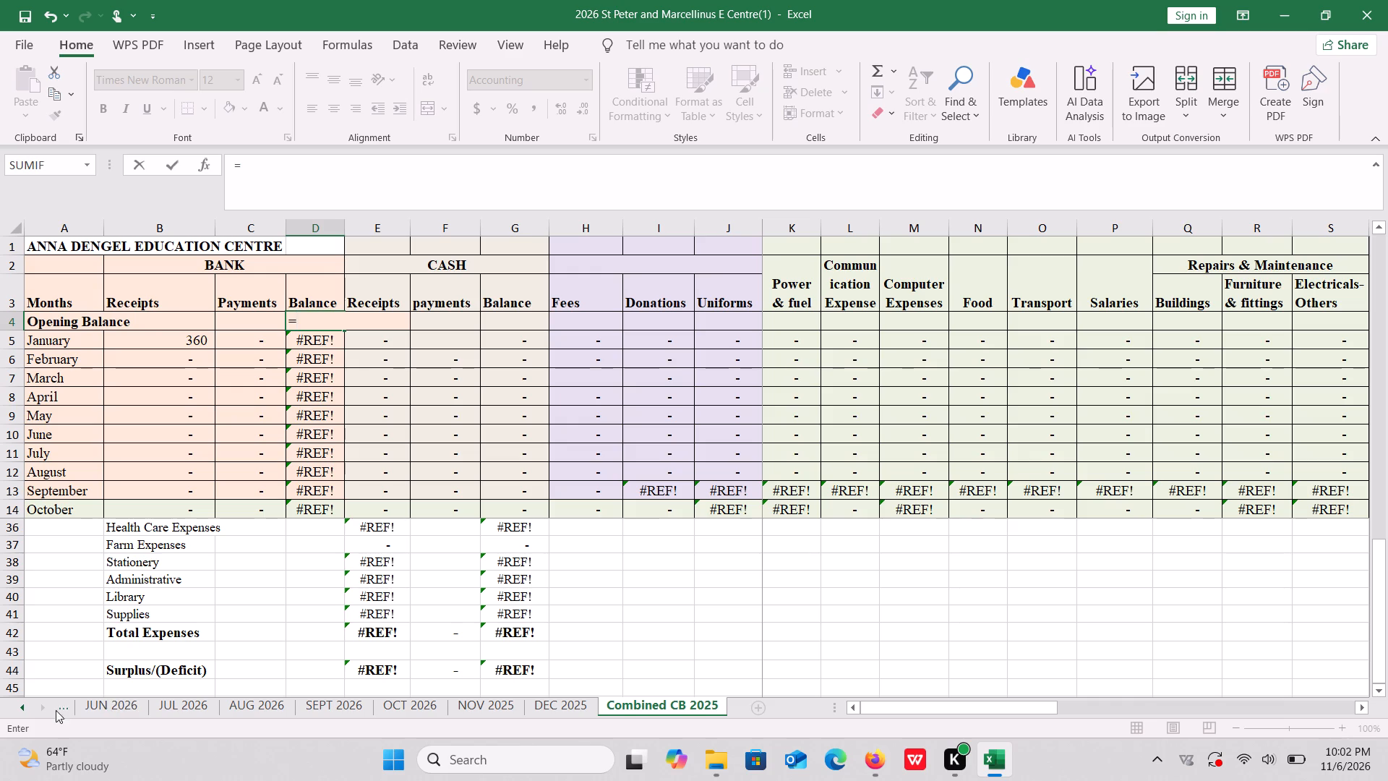
{"action": "triple_click", "coordinate": [23, 705]}
{"action": "triple_click", "coordinate": [23, 705]}
{"action": "double_click", "coordinate": [23, 705]}
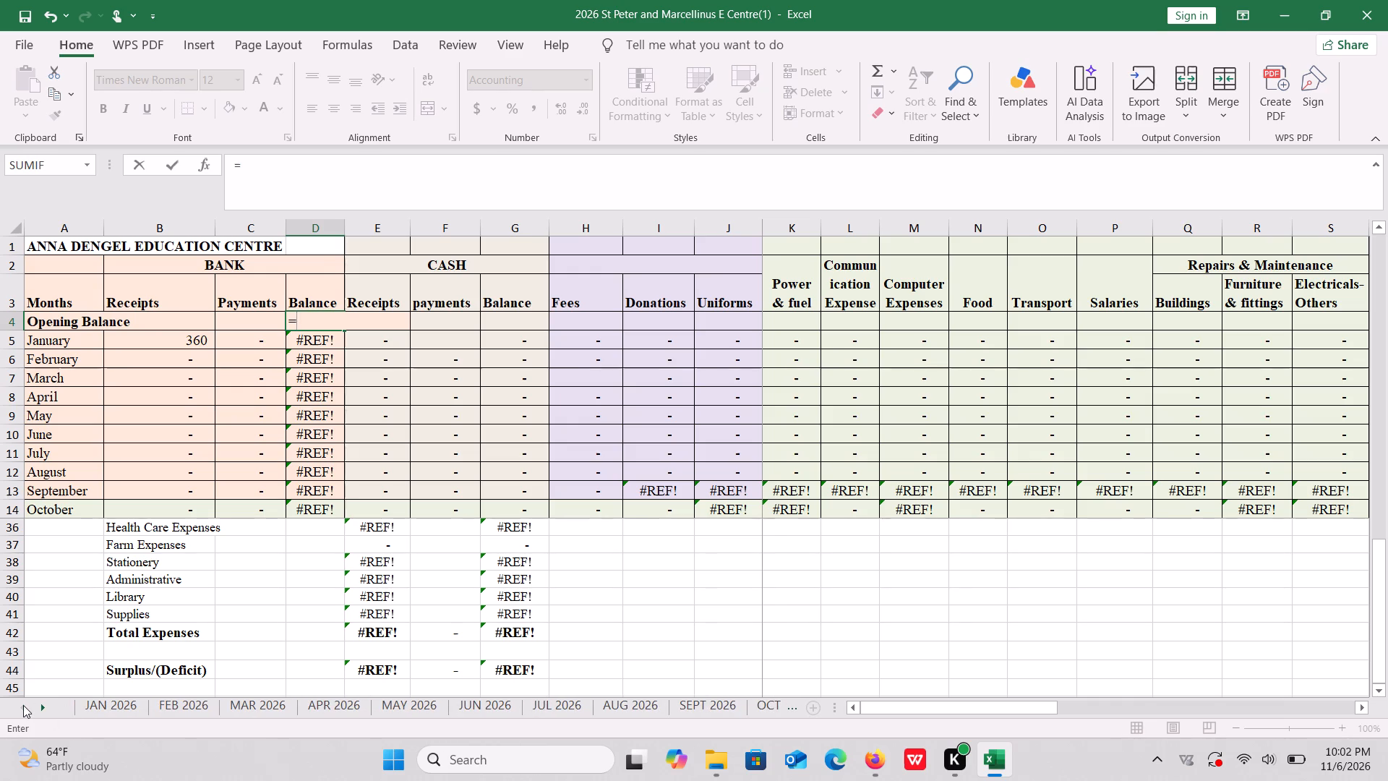
{"action": "left_click", "coordinate": [112, 709]}
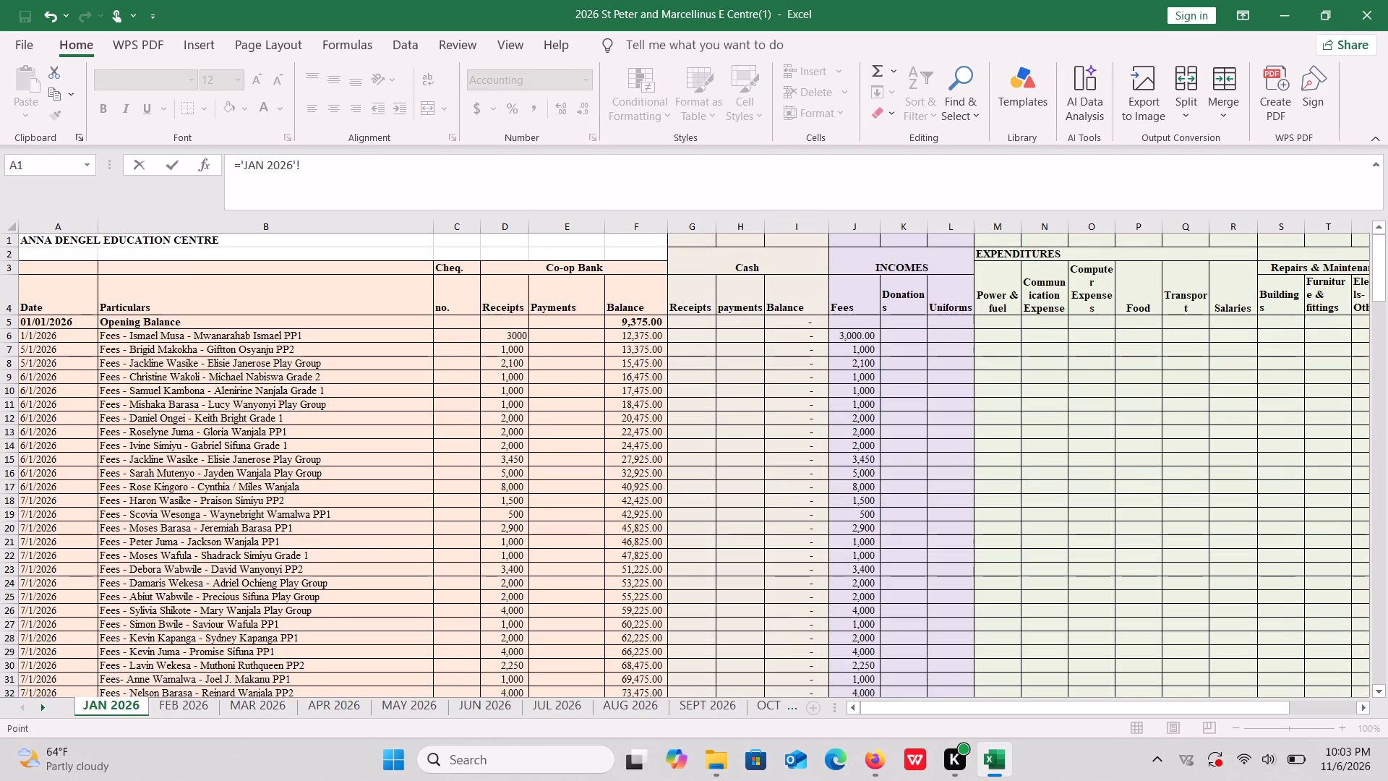
{"action": "left_click", "coordinate": [640, 325]}
{"action": "key", "text": "Return"}
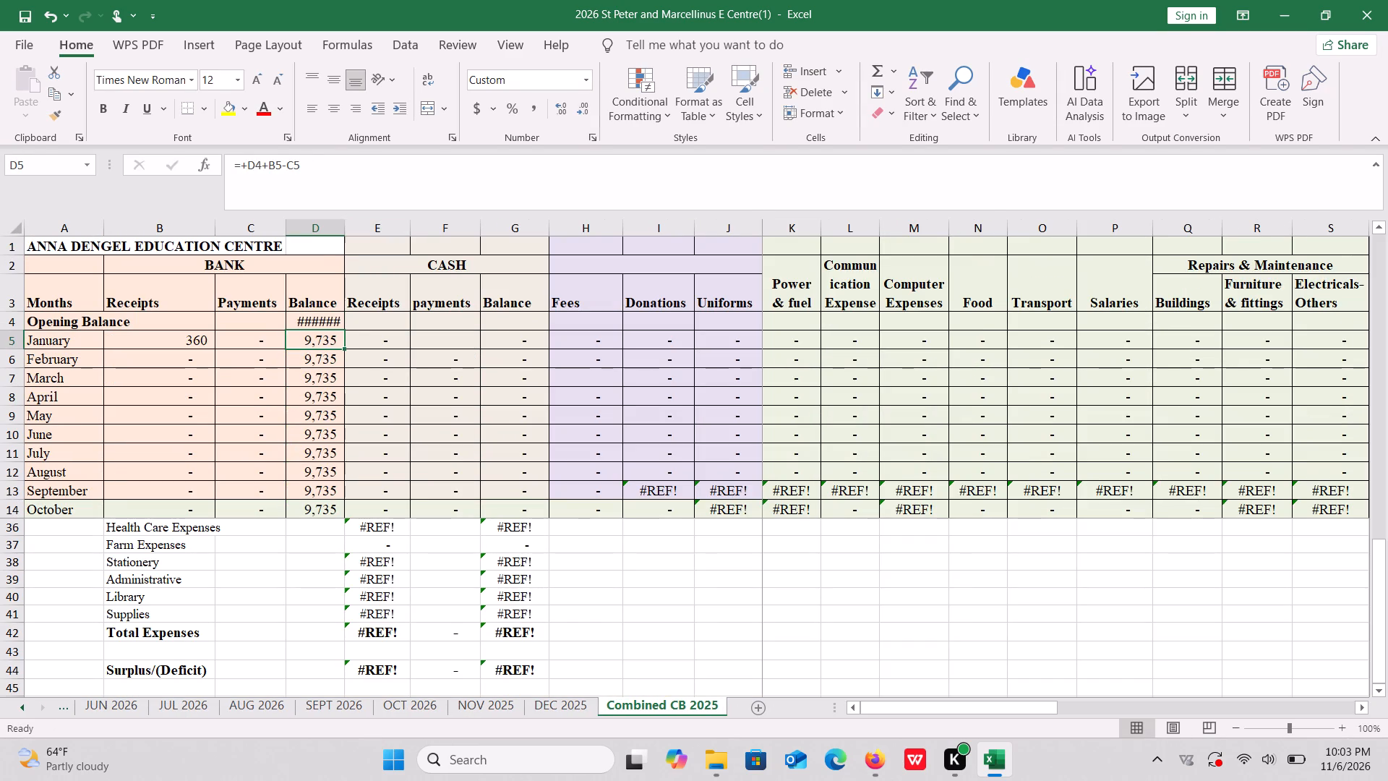
Widen column D so the opening bank balance fits within its cell.
{"action": "left_click_drag", "start_coordinate": [348, 226], "coordinate": [371, 229]}
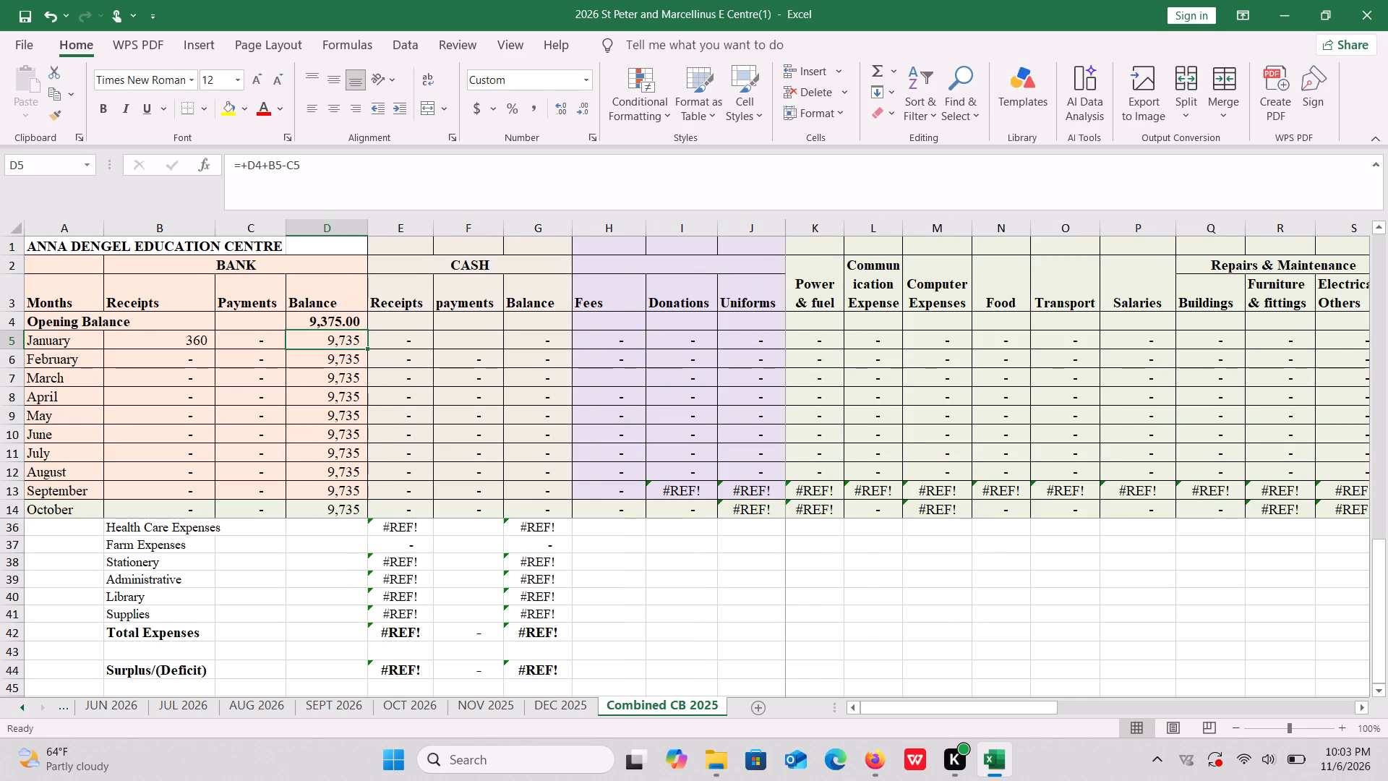
Re-enter January's bank balance formula in D5 as =D4+B5-C5.
{"action": "key", "text": "equal"}
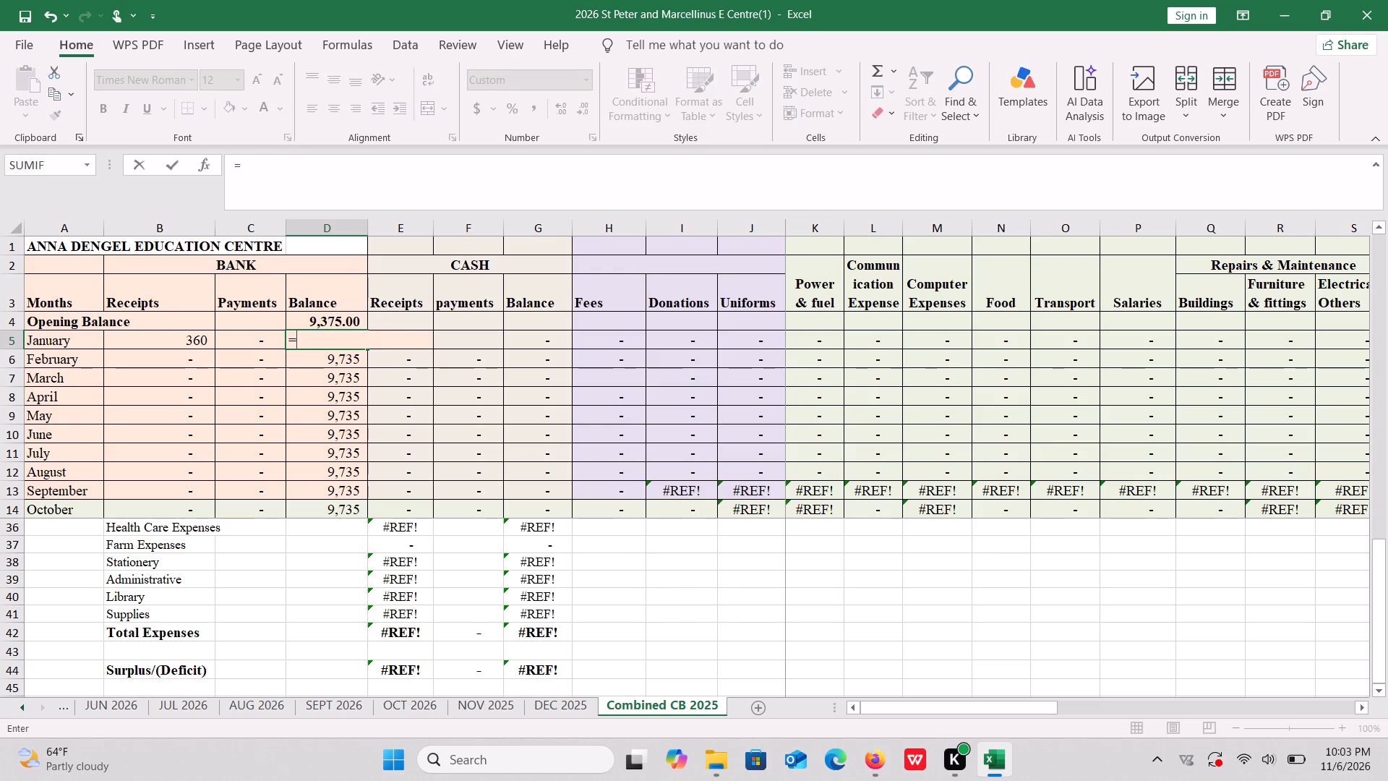
{"action": "left_click", "coordinate": [313, 320]}
{"action": "key", "text": "plus"}
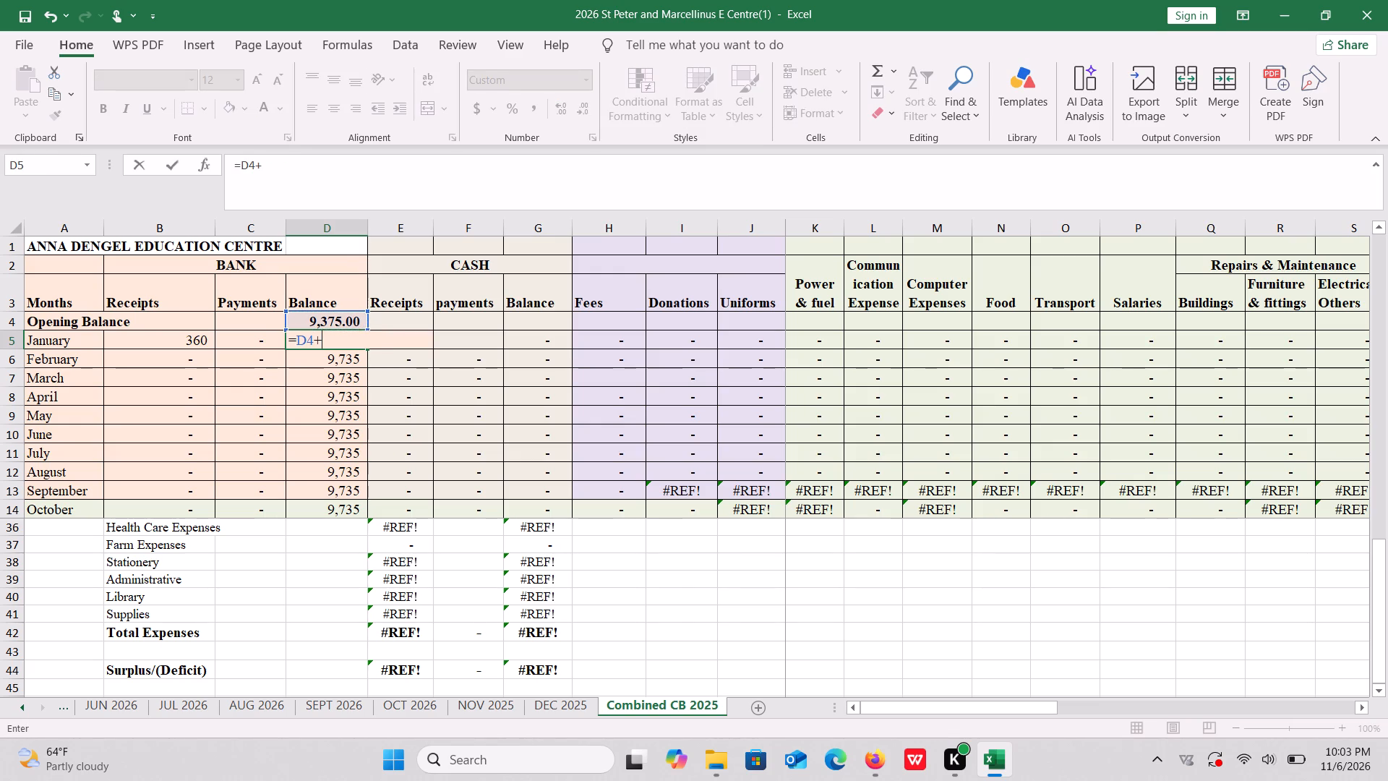
{"action": "left_click", "coordinate": [189, 339]}
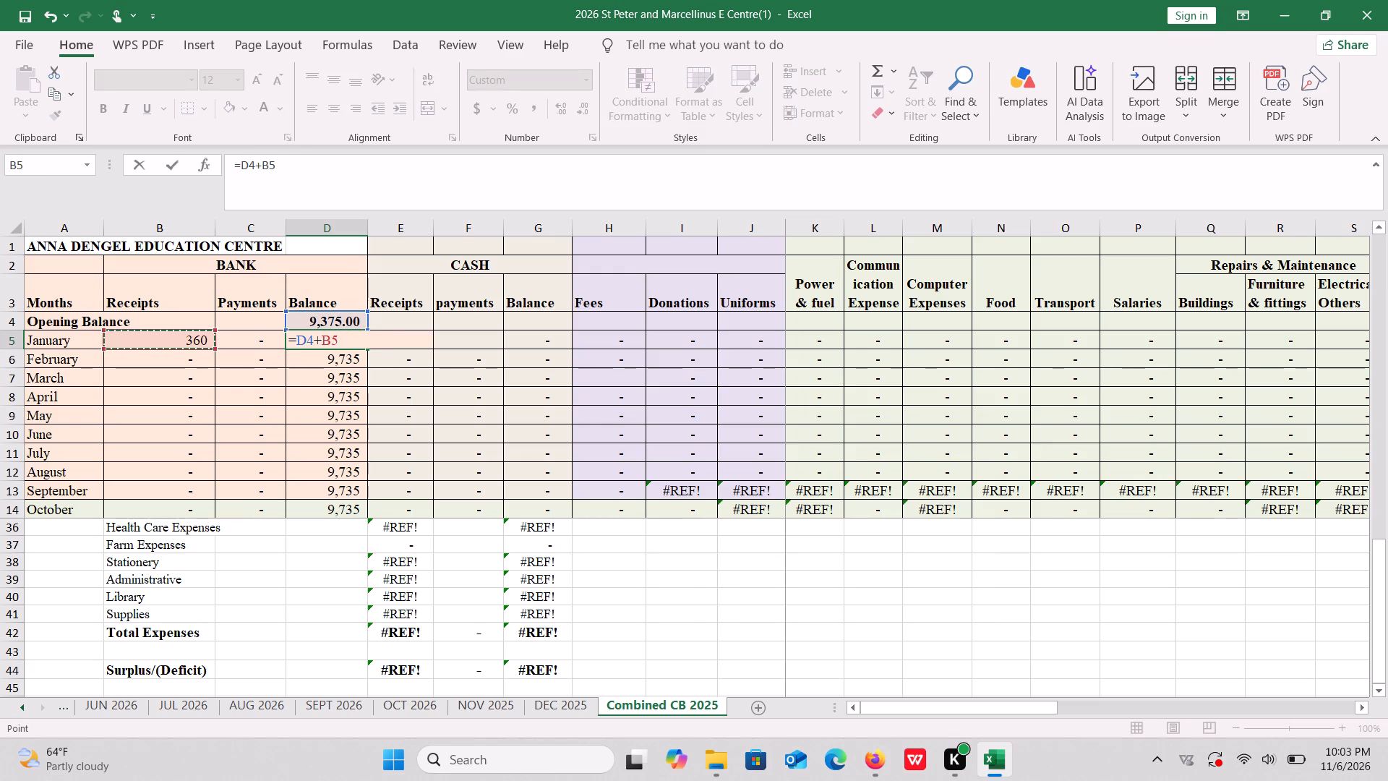
{"action": "key", "text": "minus"}
{"action": "left_click", "coordinate": [247, 343]}
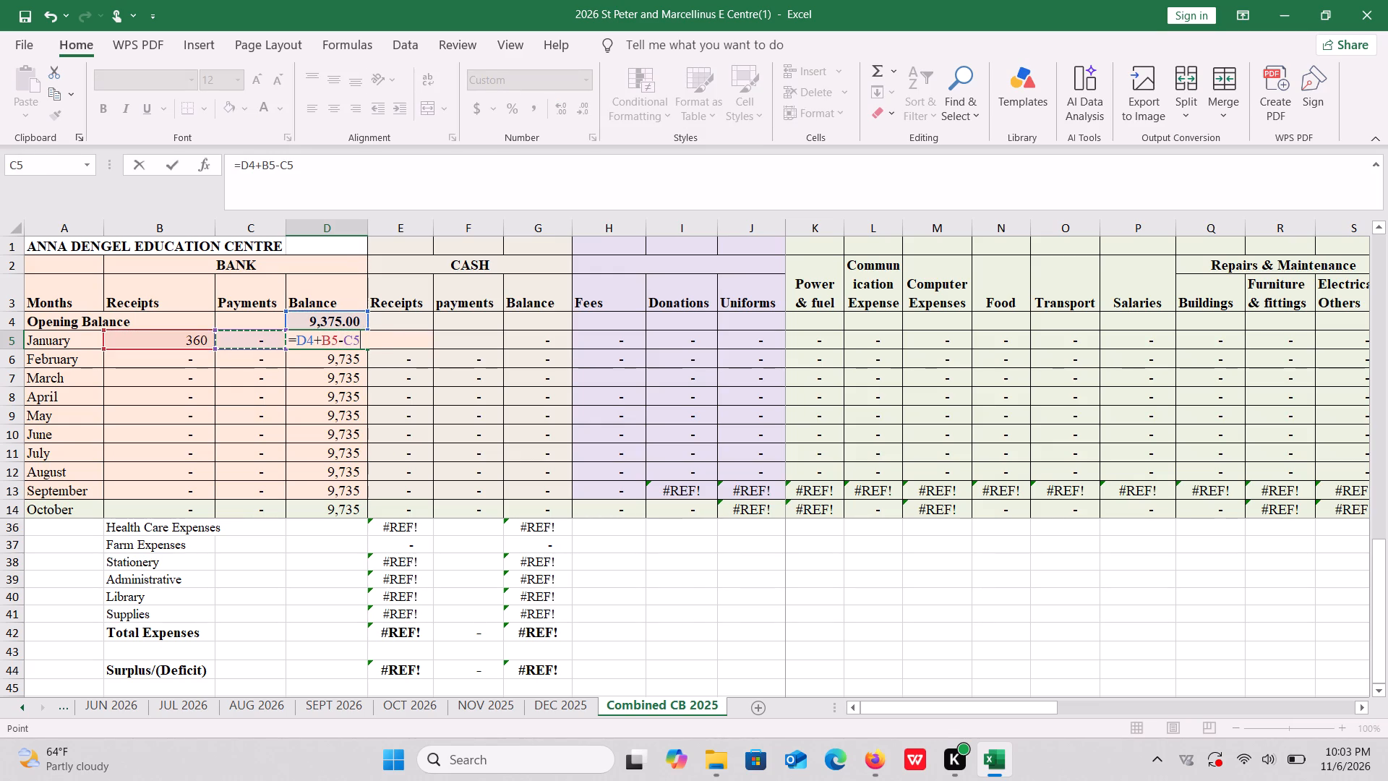
{"action": "key", "text": "Return"}
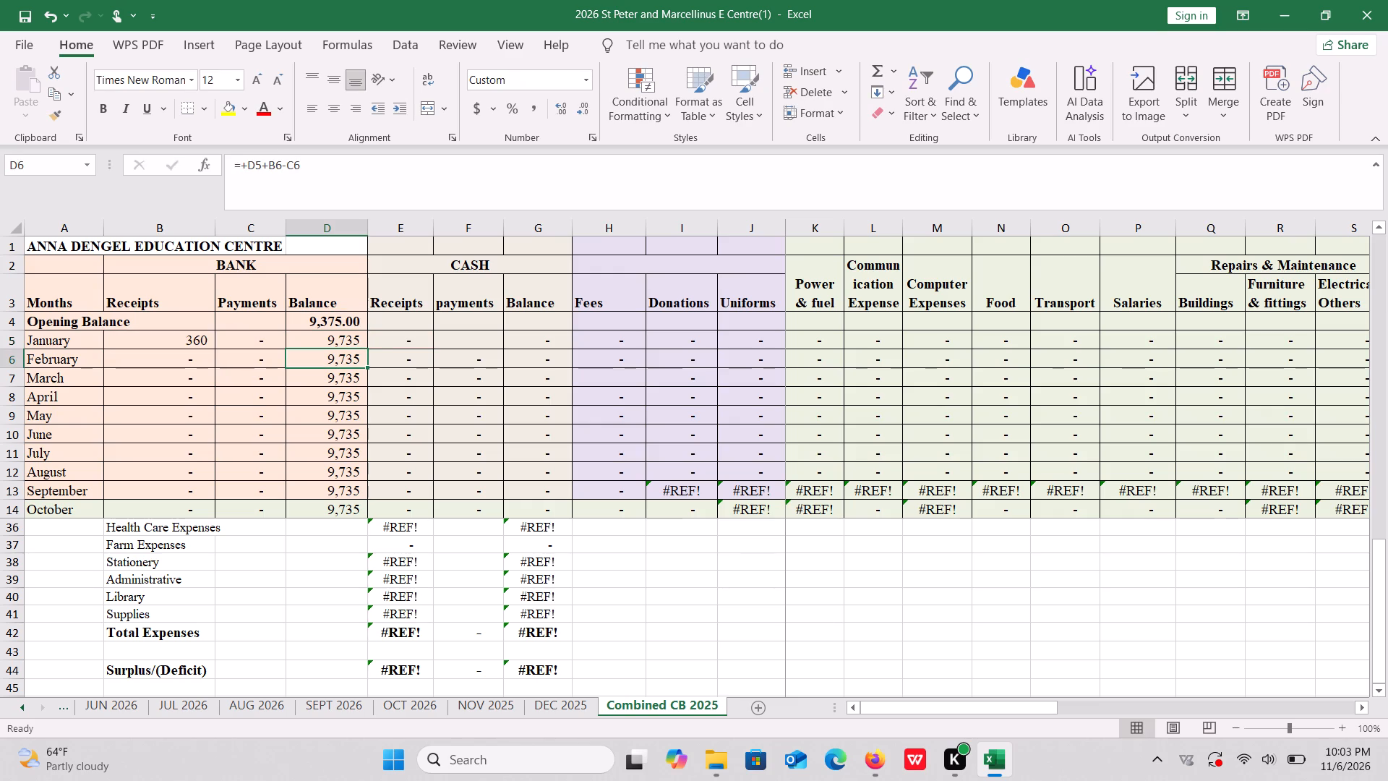
Relink January's bank receipts in B5 to the Co-op Bank receipts total in D218 of the JAN 2026 sheet.
{"action": "left_click", "coordinate": [172, 338]}
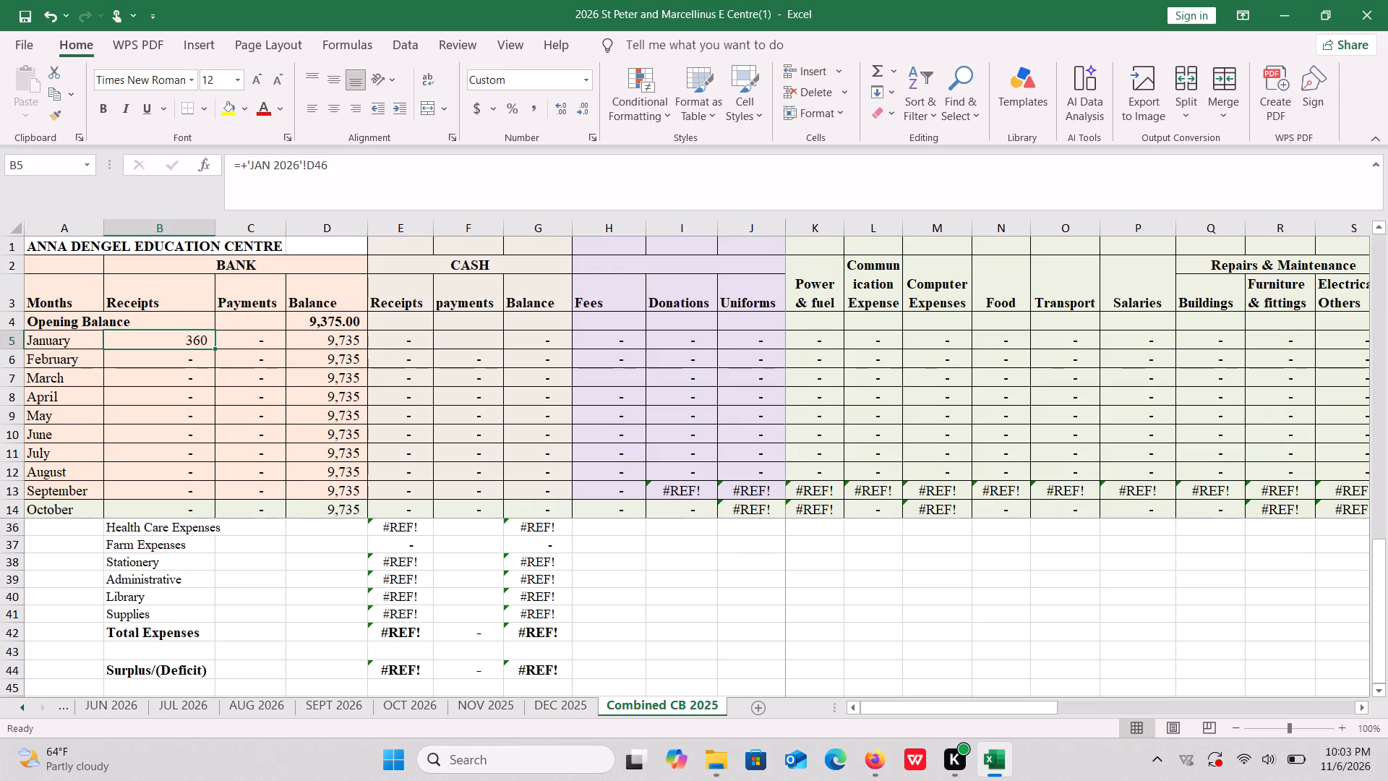
{"action": "key", "text": "equal"}
{"action": "triple_click", "coordinate": [24, 703]}
{"action": "double_click", "coordinate": [24, 703]}
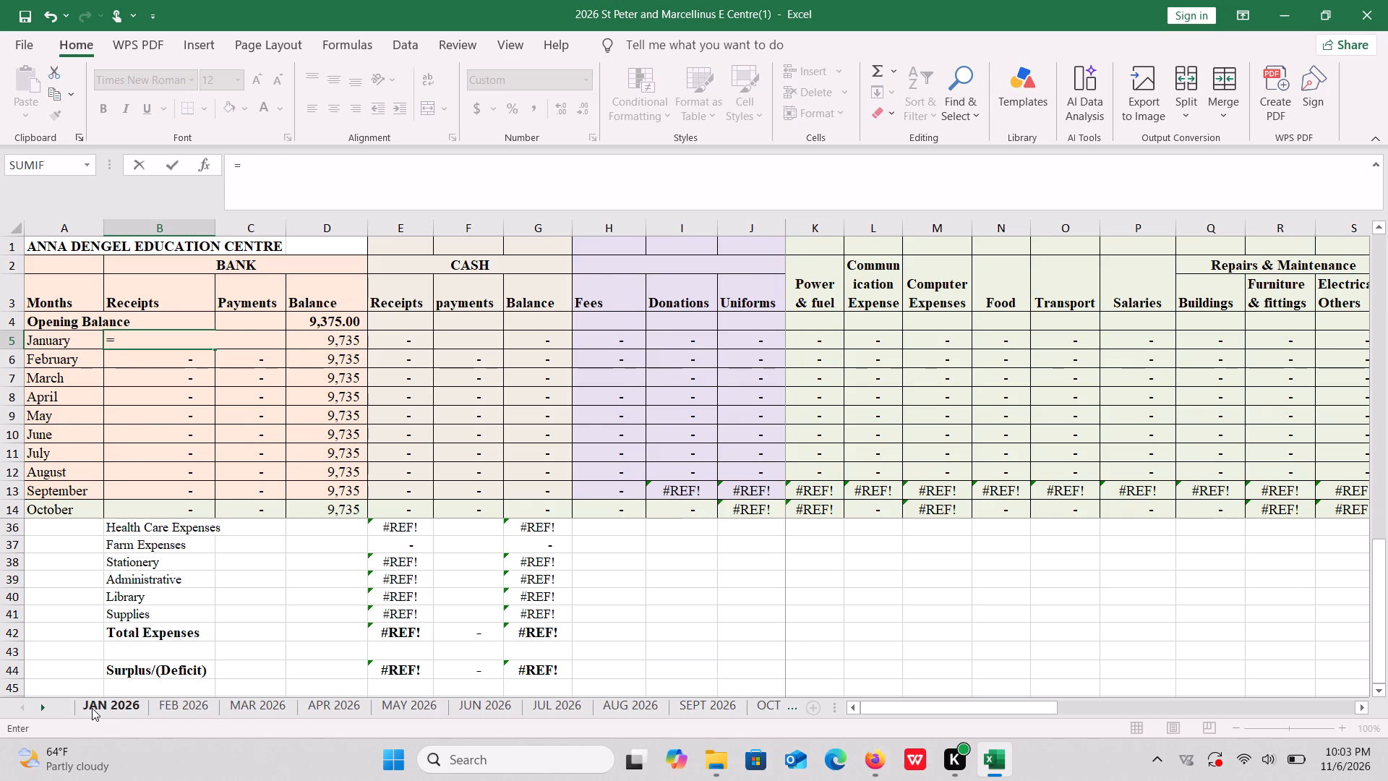
{"action": "left_click", "coordinate": [92, 708]}
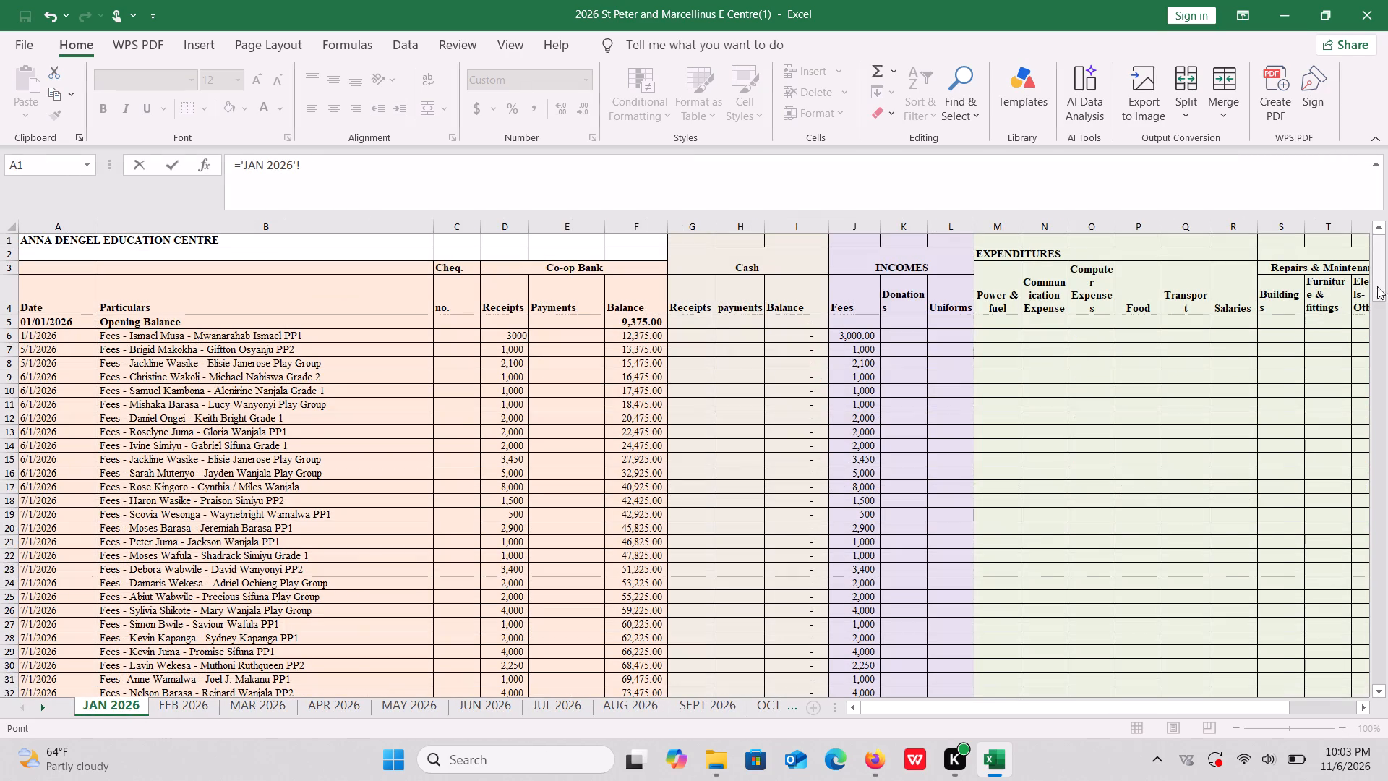
{"action": "left_click", "coordinate": [1386, 281]}
{"action": "left_click_drag", "start_coordinate": [1382, 295], "coordinate": [1387, 533]}
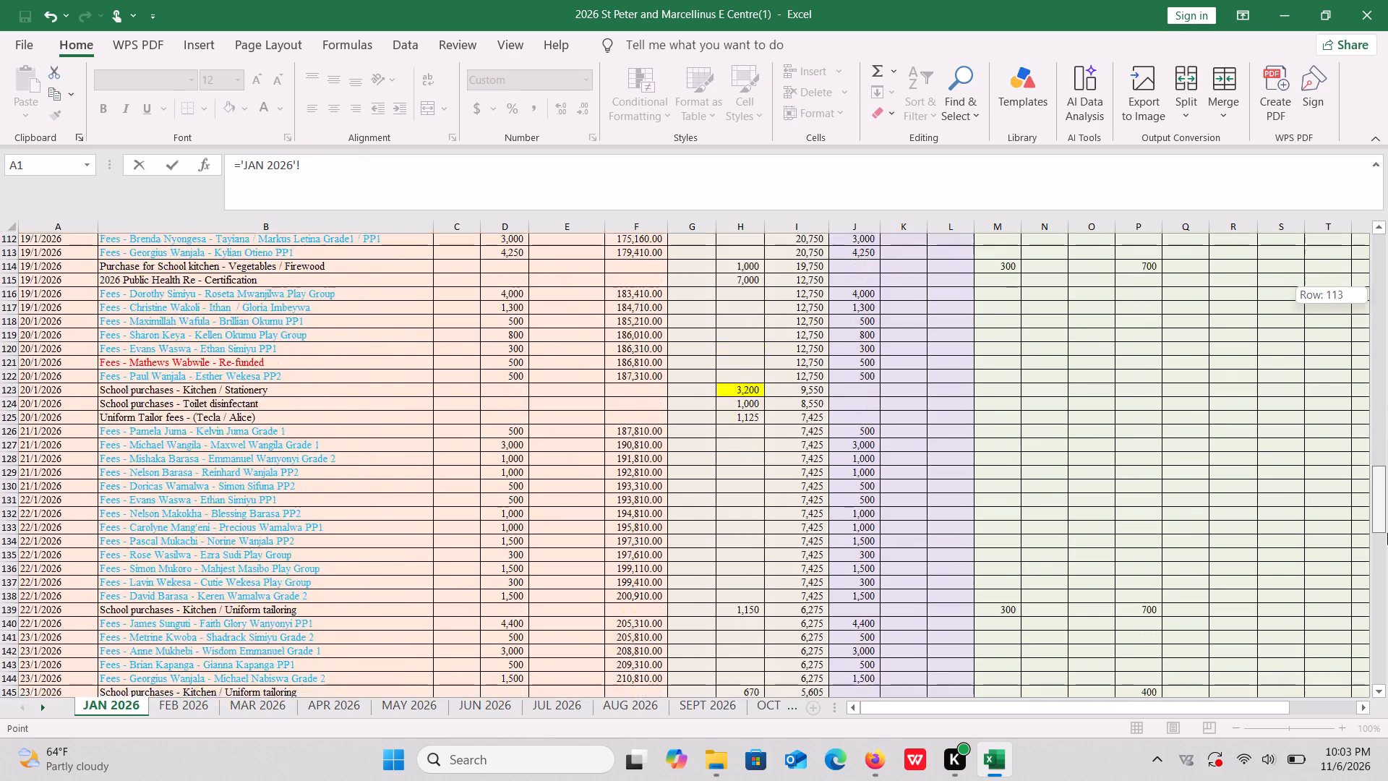
{"action": "left_click_drag", "start_coordinate": [1387, 533], "coordinate": [1384, 631]}
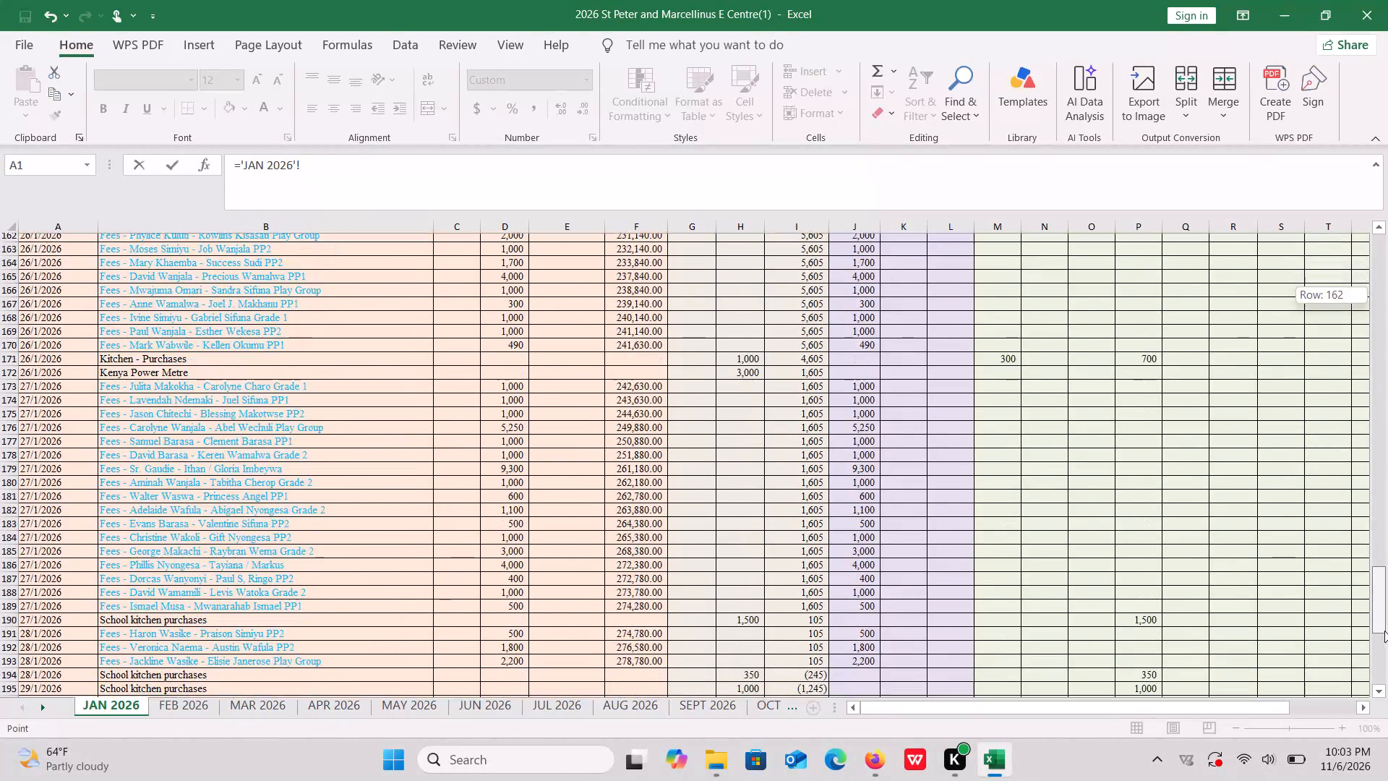
{"action": "left_click_drag", "start_coordinate": [1384, 631], "coordinate": [1382, 643]}
{"action": "left_click_drag", "start_coordinate": [1377, 619], "coordinate": [1387, 664]}
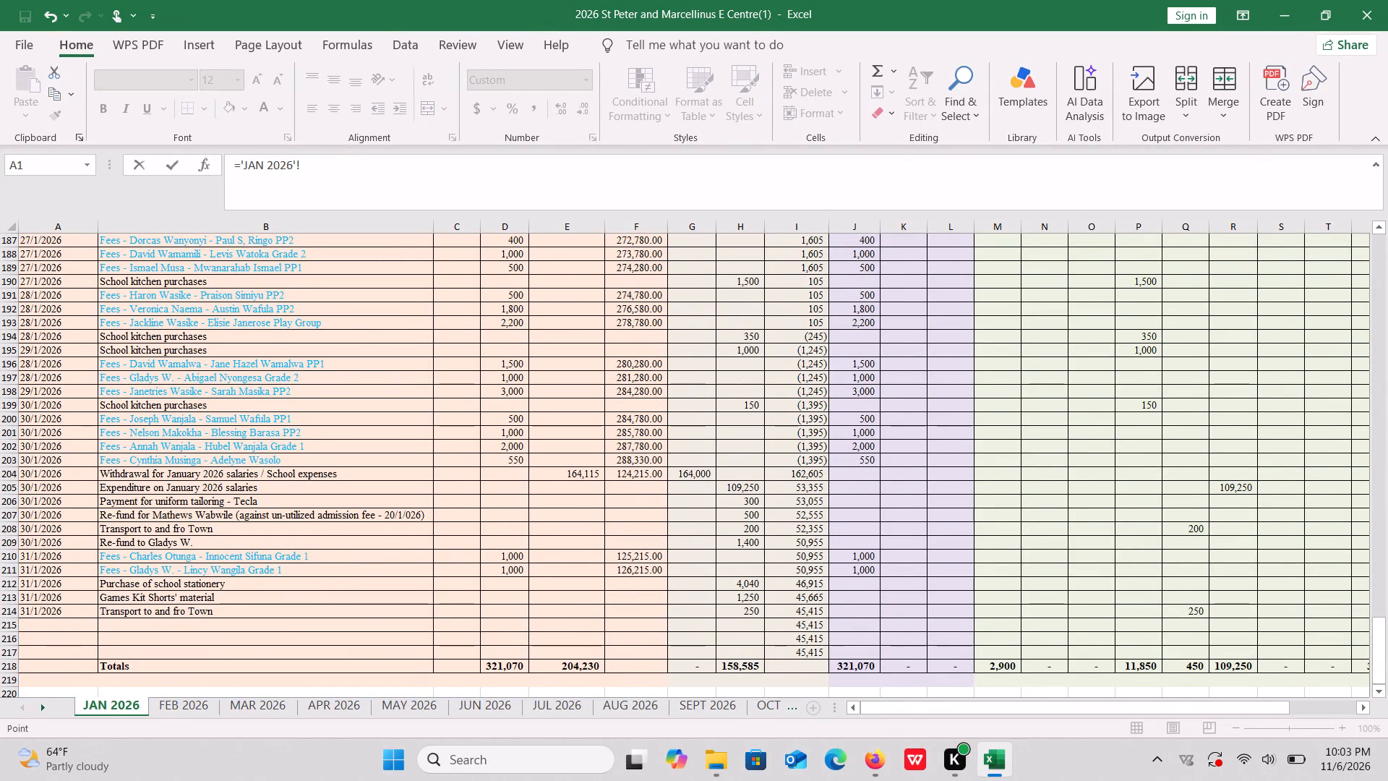
{"action": "left_click", "coordinate": [509, 667]}
{"action": "key", "text": "Return"}
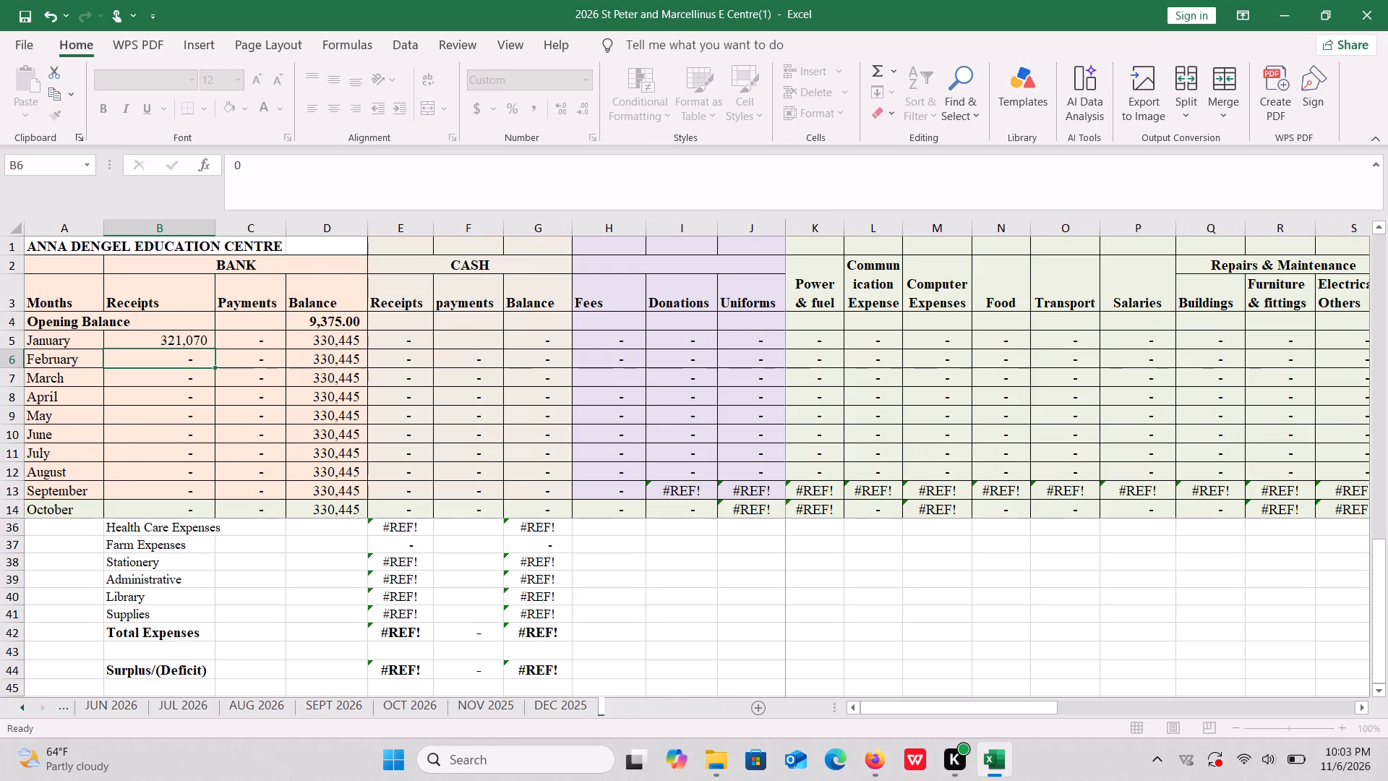
Relink January's bank payments in C5 to the expenditure grand total in AD218 of the JAN 2026 sheet.
{"action": "left_click", "coordinate": [256, 346]}
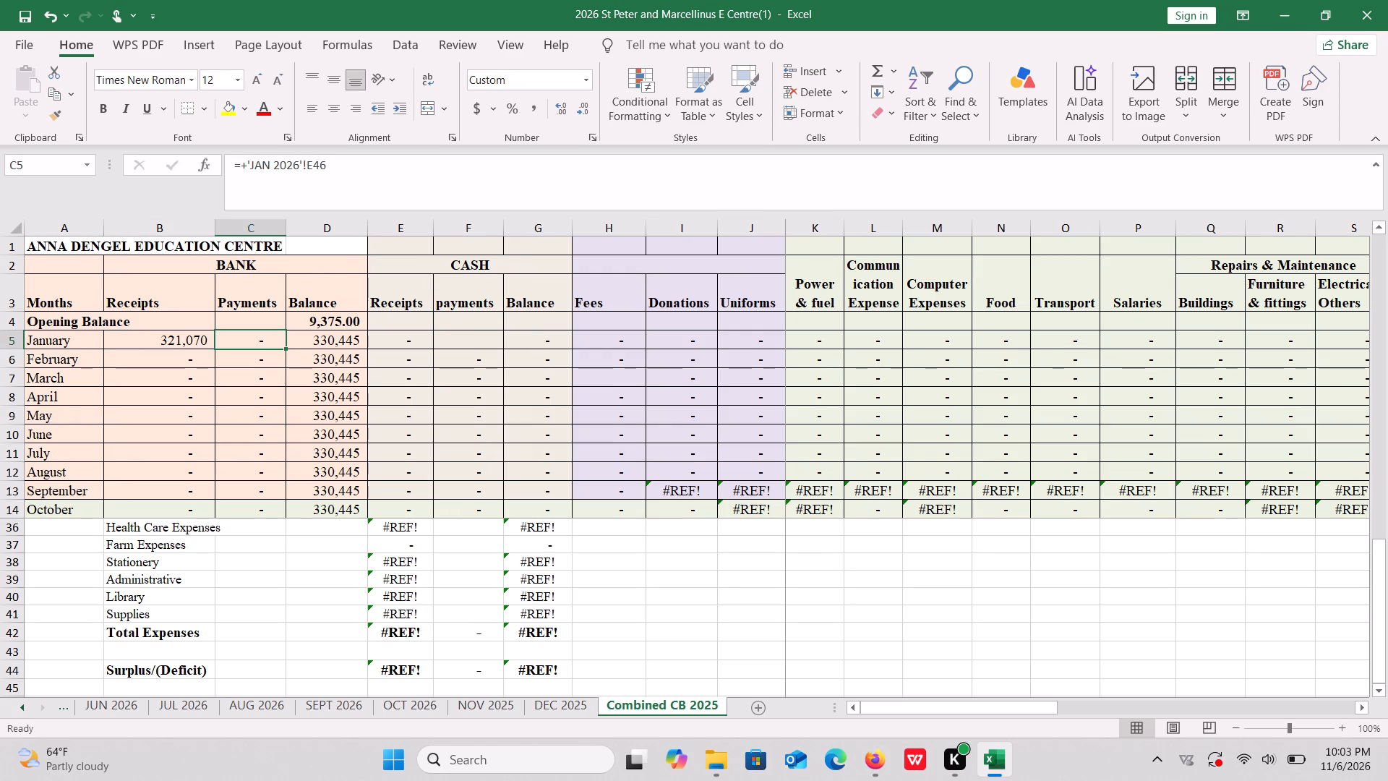
{"action": "key", "text": "equal"}
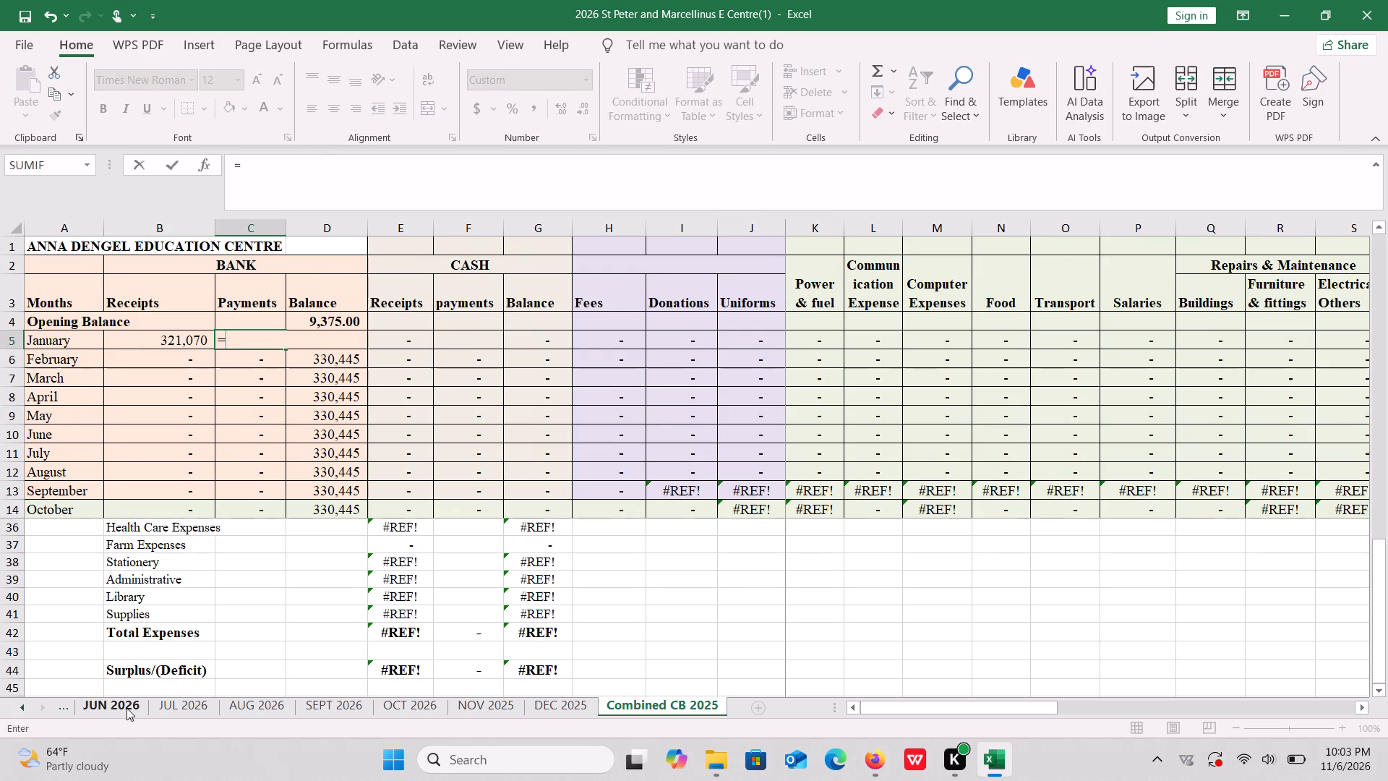
{"action": "triple_click", "coordinate": [19, 705]}
{"action": "double_click", "coordinate": [19, 705]}
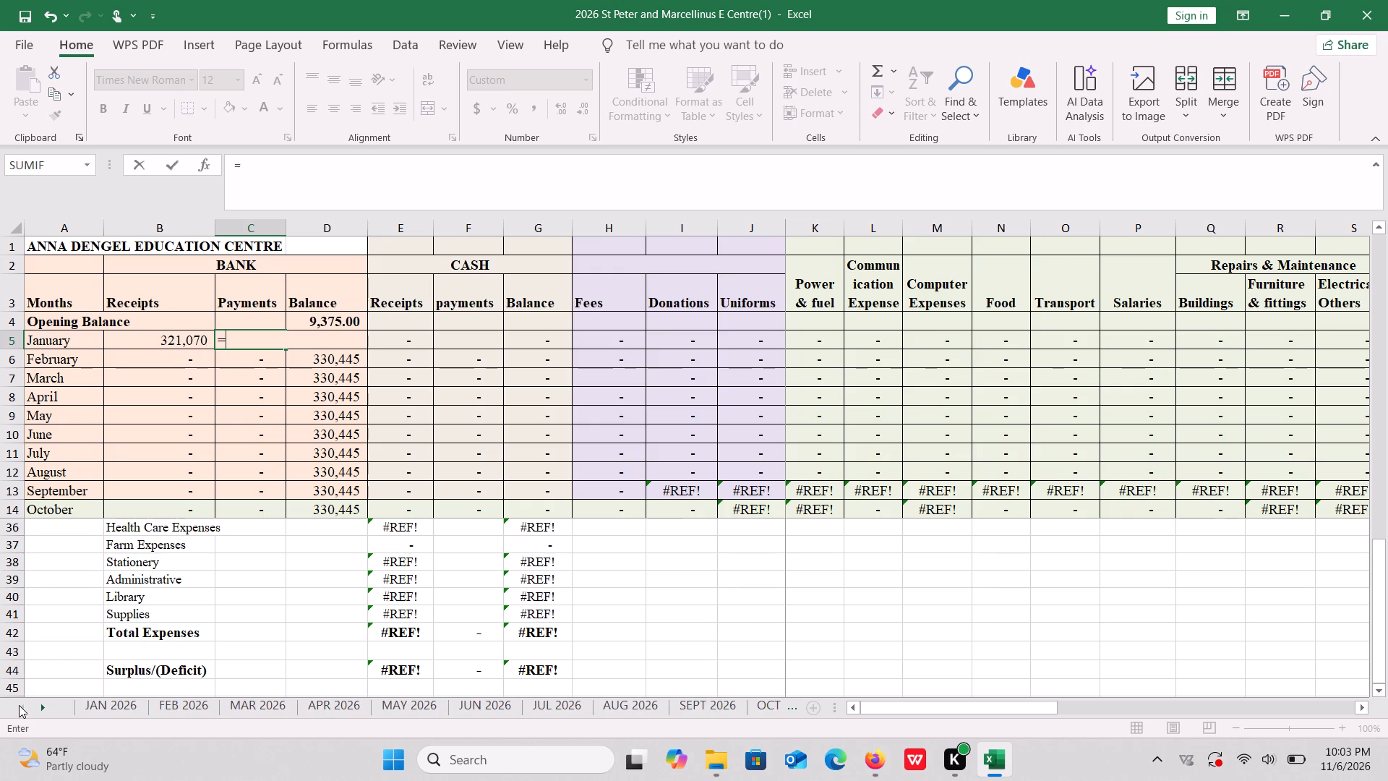
{"action": "left_click", "coordinate": [19, 705]}
{"action": "left_click", "coordinate": [98, 712]}
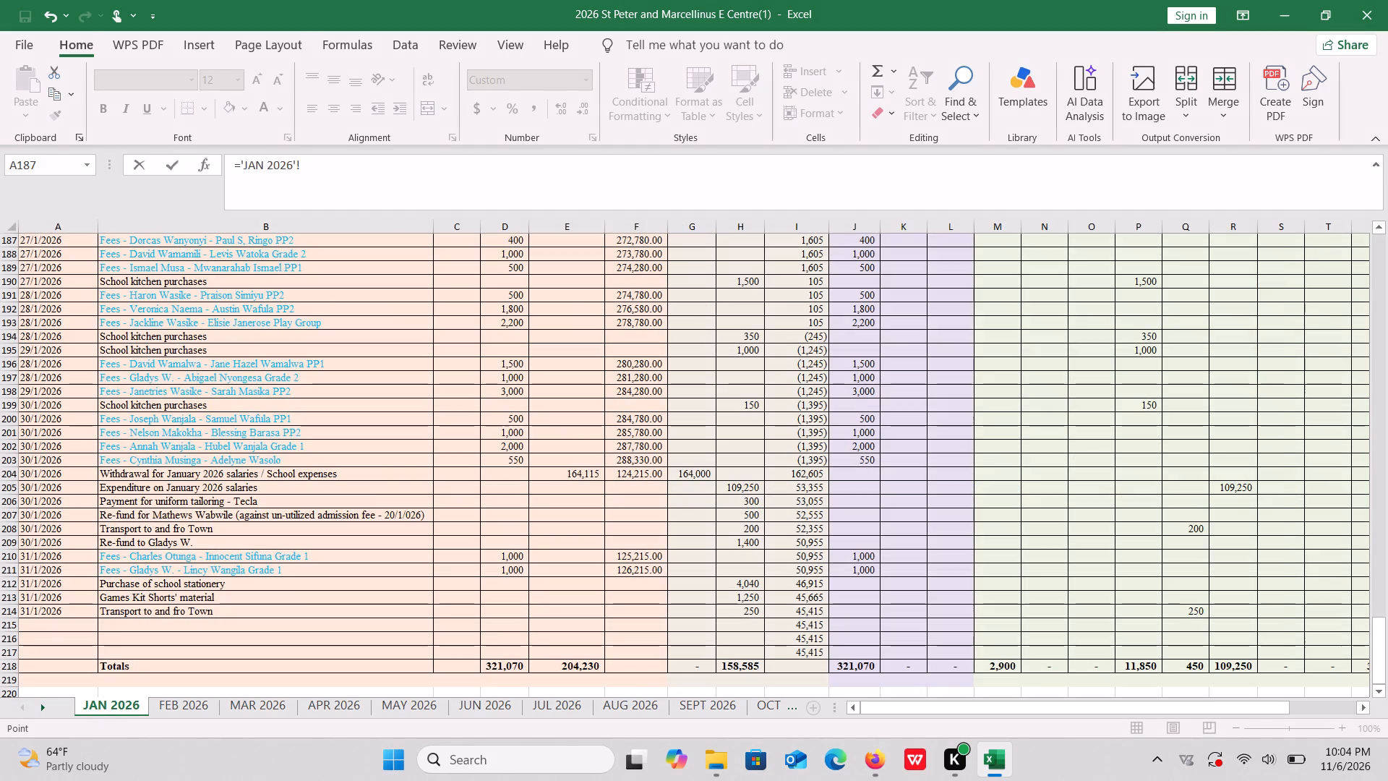
{"action": "left_click", "coordinate": [1314, 713]}
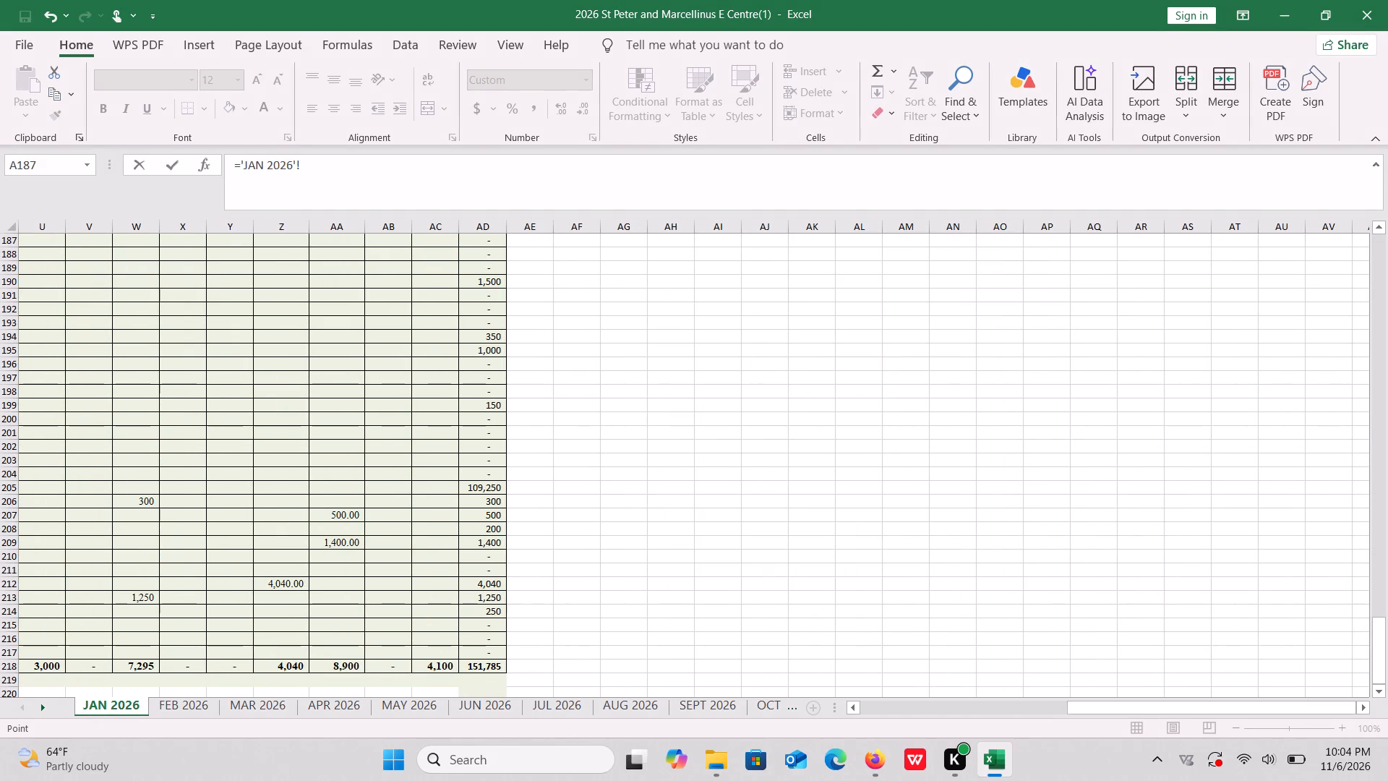
{"action": "left_click", "coordinate": [471, 665]}
{"action": "key", "text": "Return"}
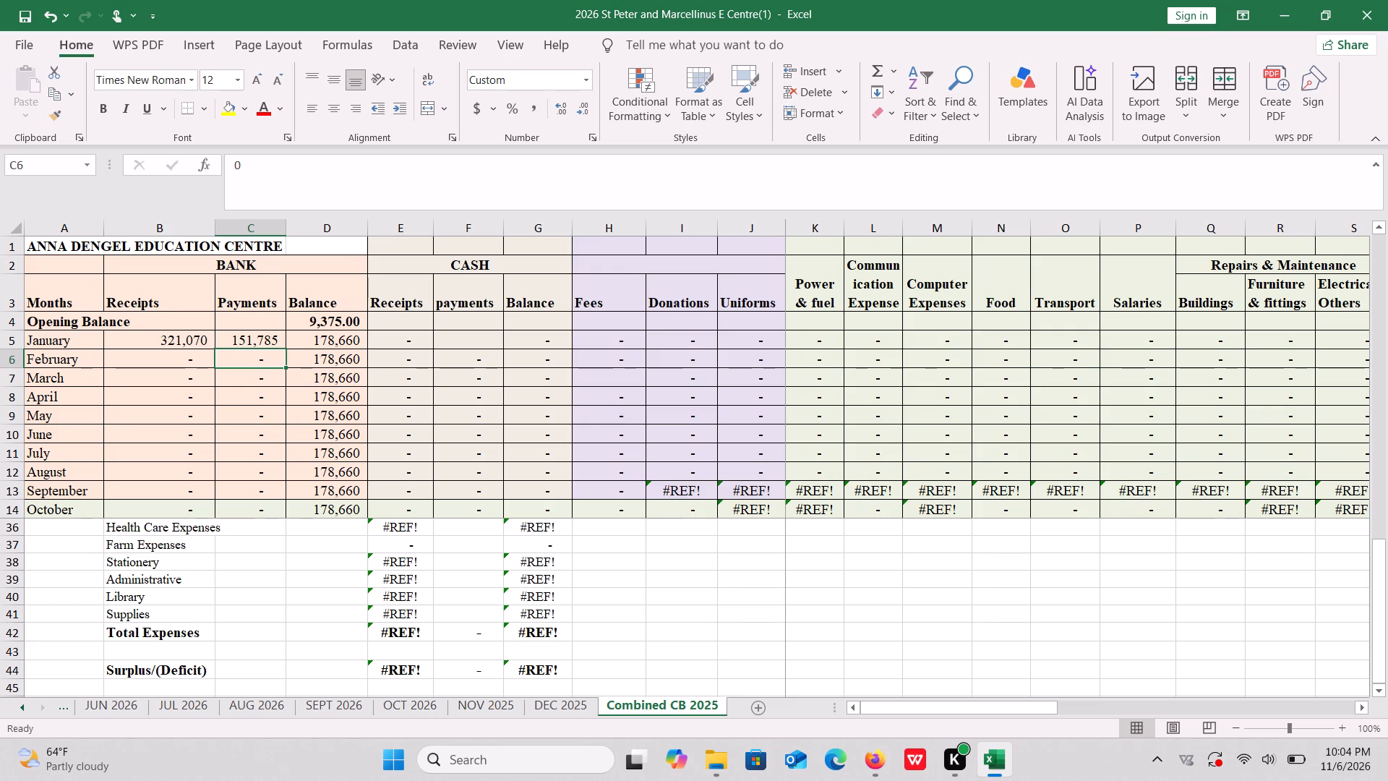
Relink February's bank receipts in B6 to the Co-op Bank receipts total in D184 of the FEB 2026 sheet.
{"action": "left_click", "coordinate": [173, 354]}
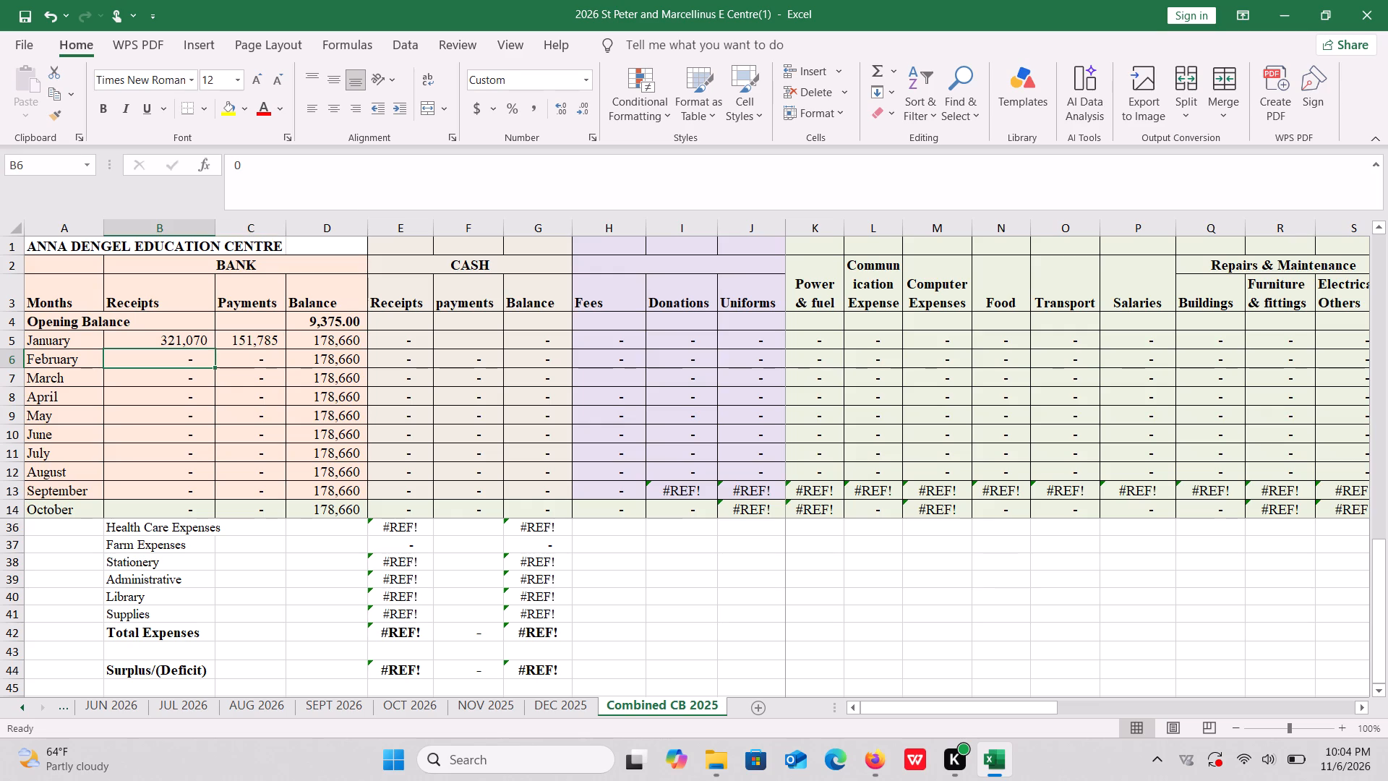
{"action": "key", "text": "equal"}
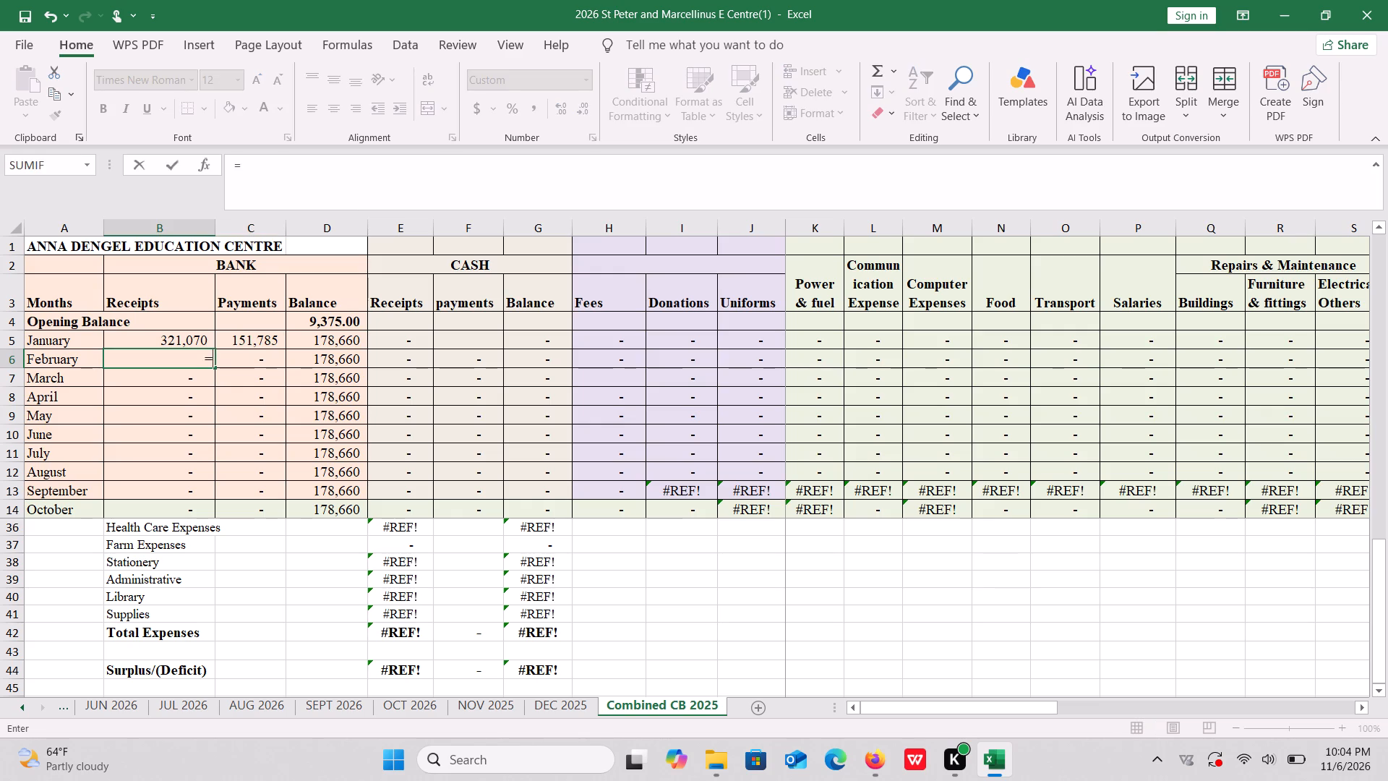
{"action": "triple_click", "coordinate": [19, 705]}
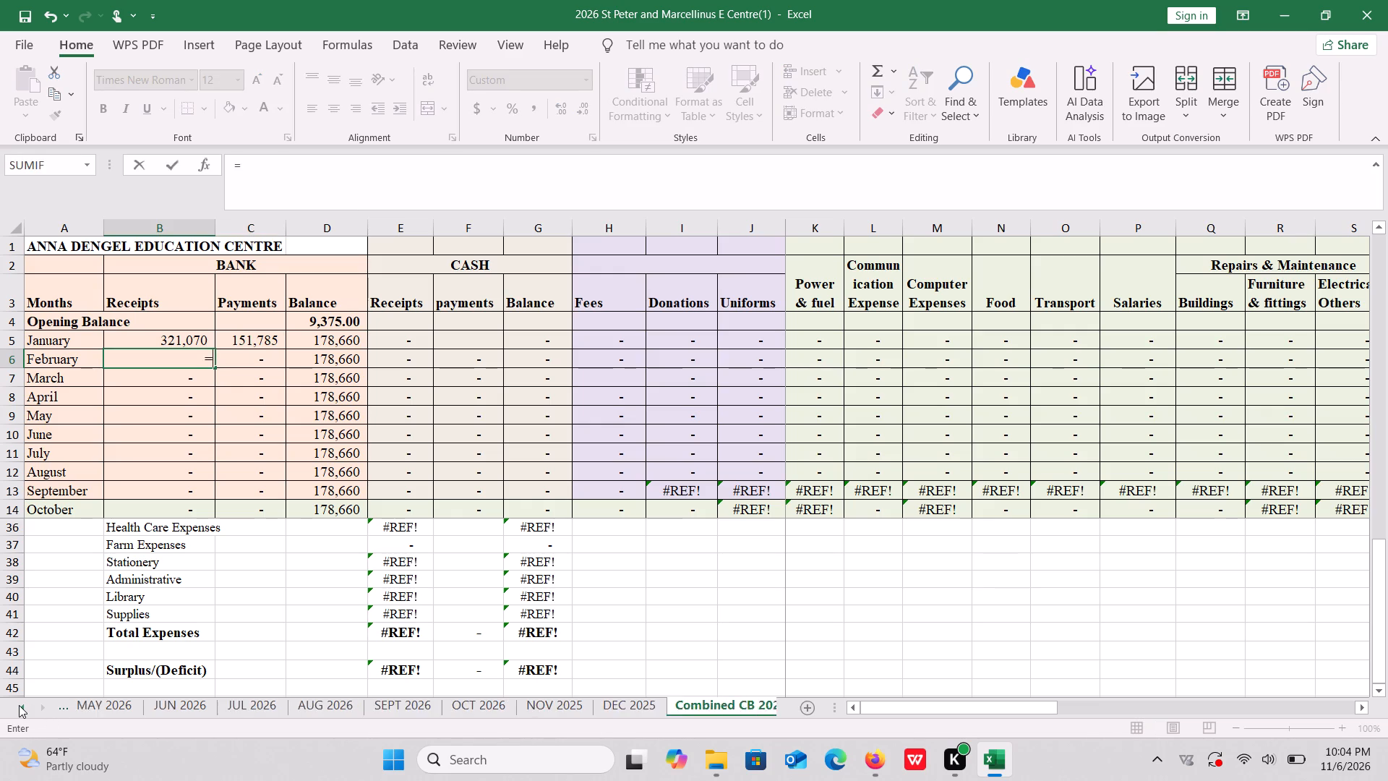
{"action": "left_click", "coordinate": [24, 704]}
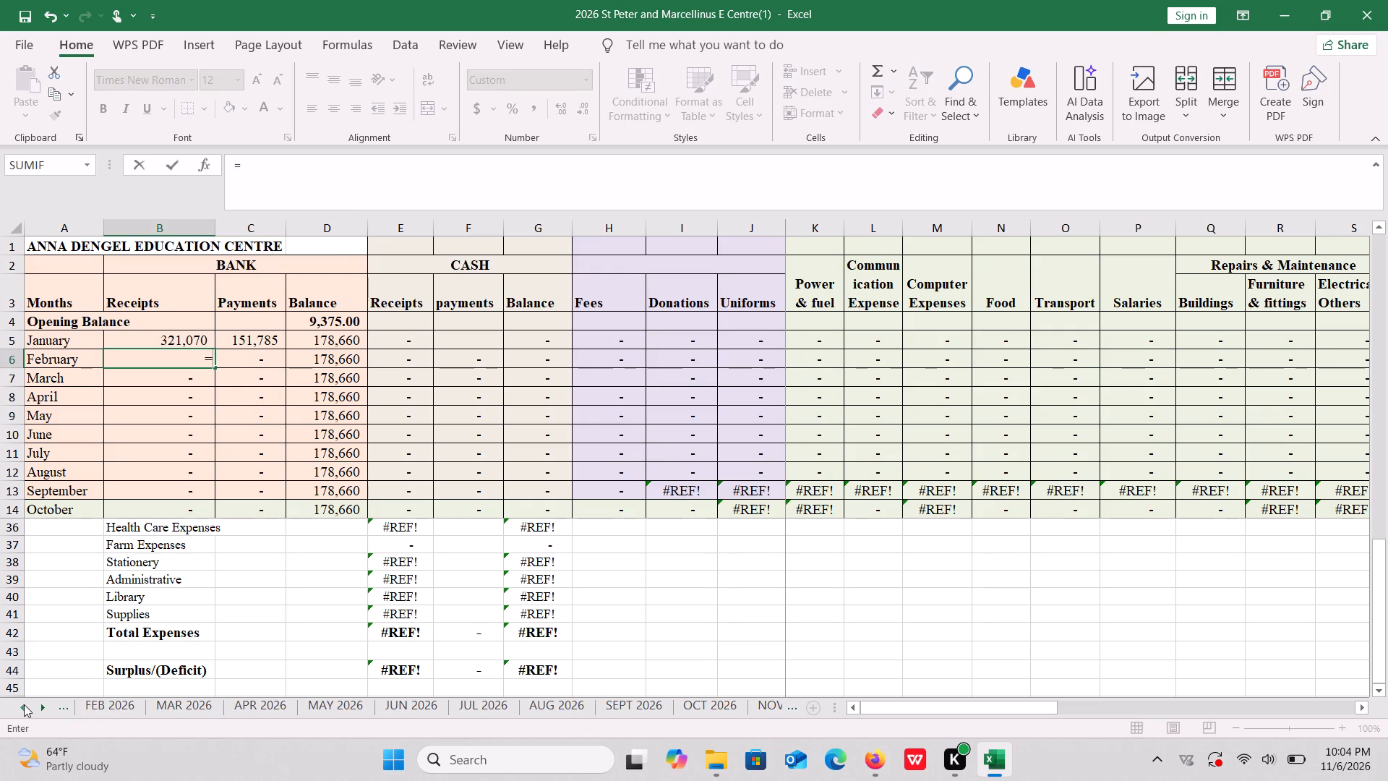
{"action": "left_click", "coordinate": [106, 707]}
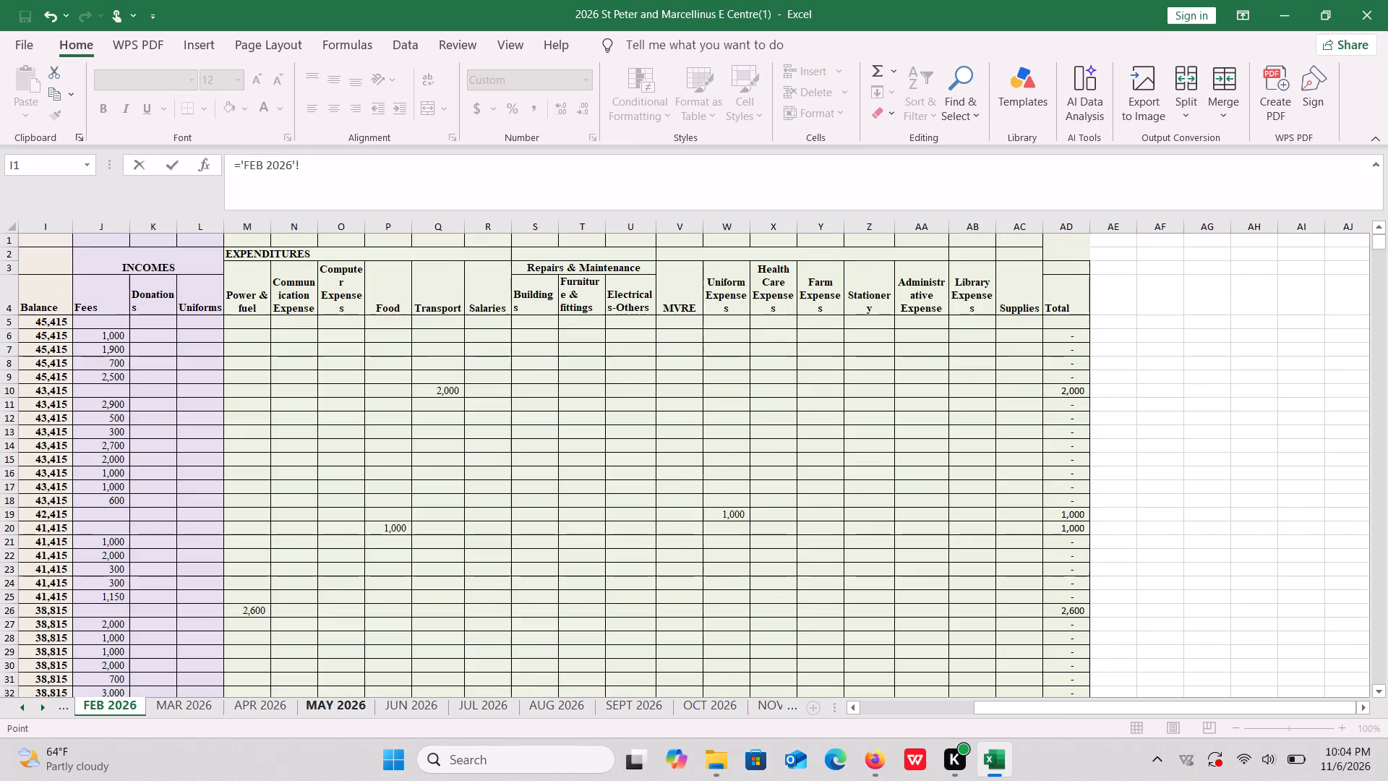
{"action": "left_click", "coordinate": [903, 713]}
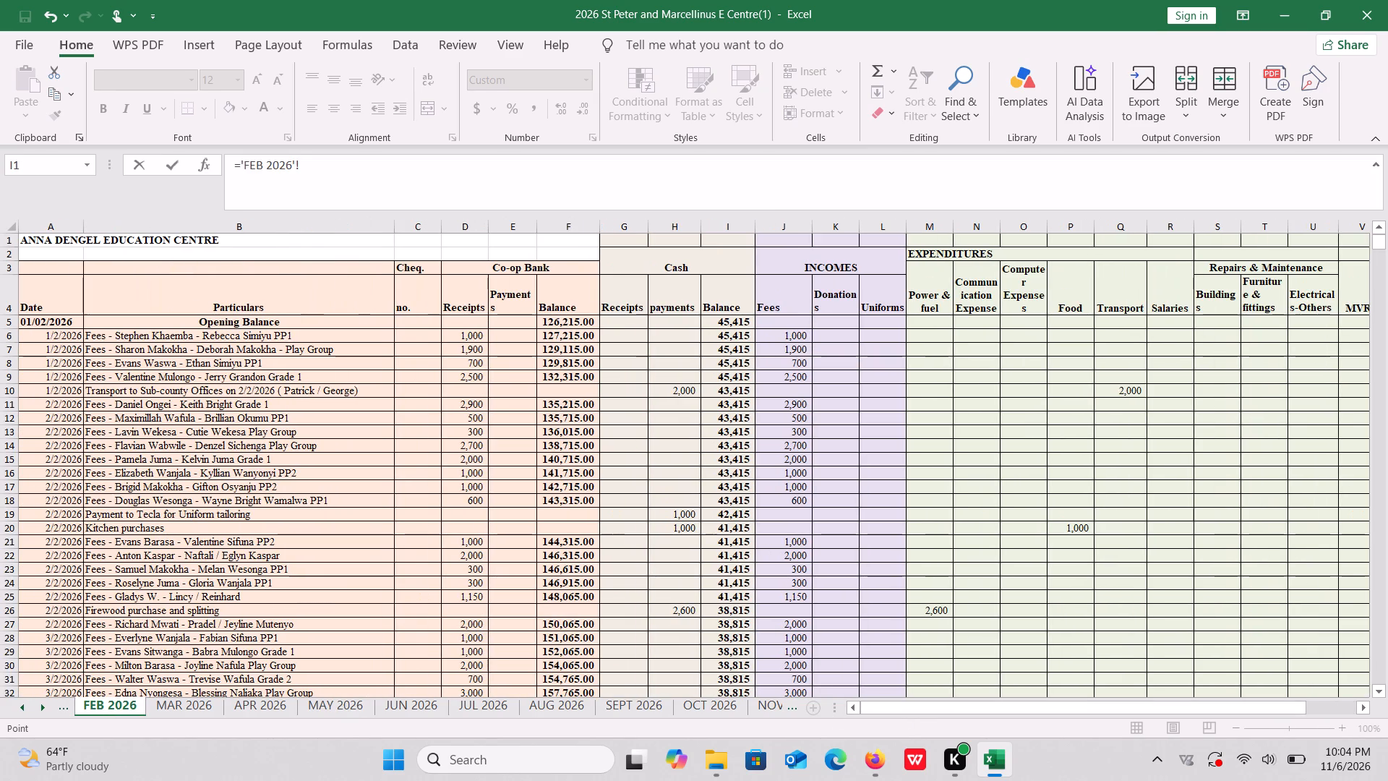
{"action": "left_click_drag", "start_coordinate": [1383, 240], "coordinate": [1383, 242]}
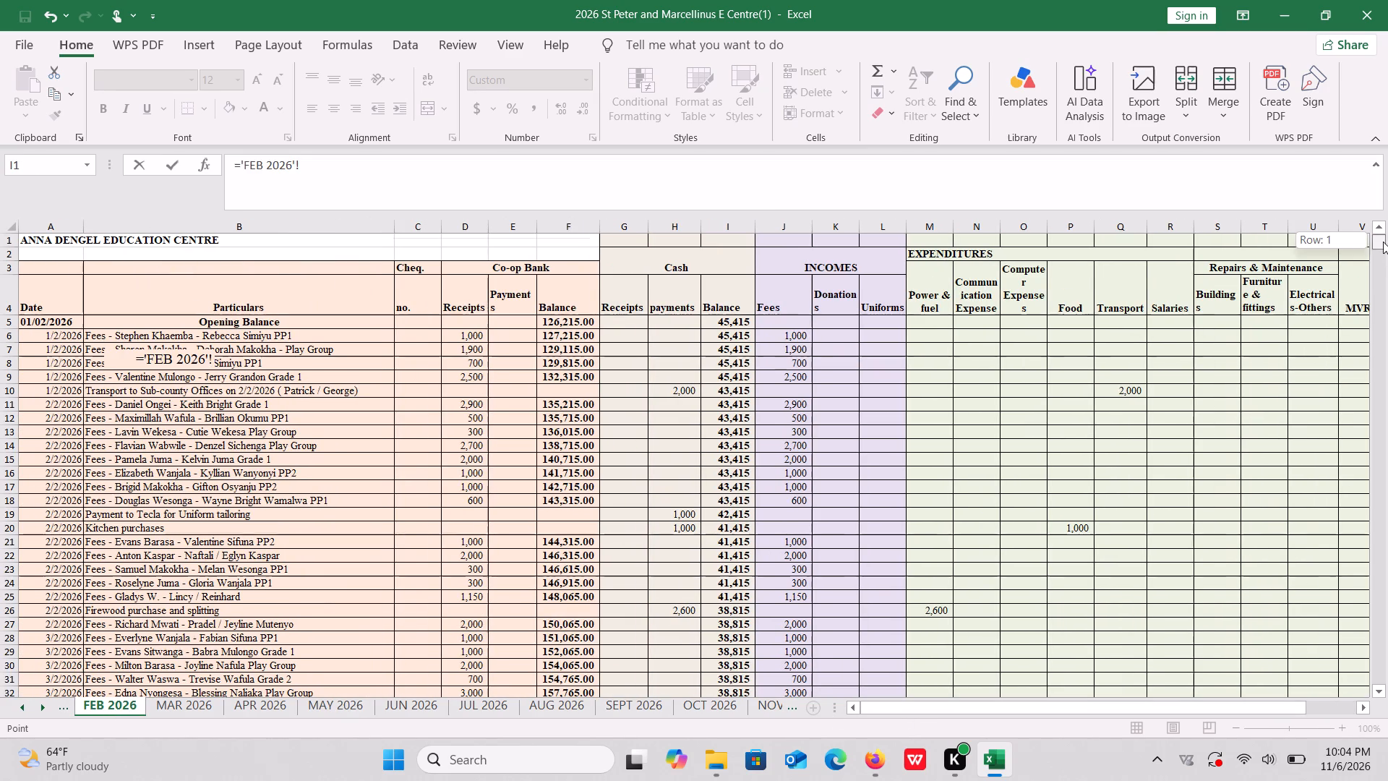
{"action": "left_click_drag", "start_coordinate": [1383, 242], "coordinate": [1387, 390]}
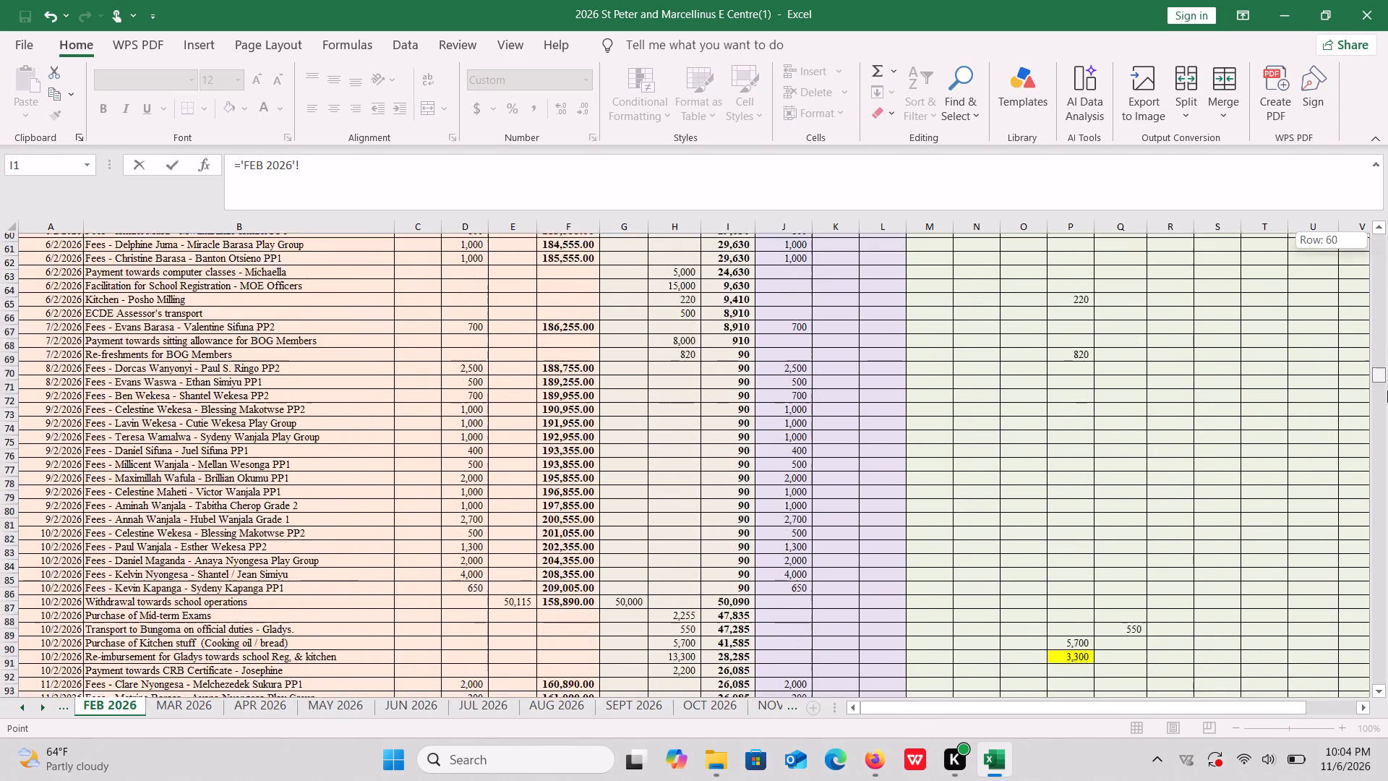
{"action": "left_click_drag", "start_coordinate": [1387, 390], "coordinate": [1375, 558]}
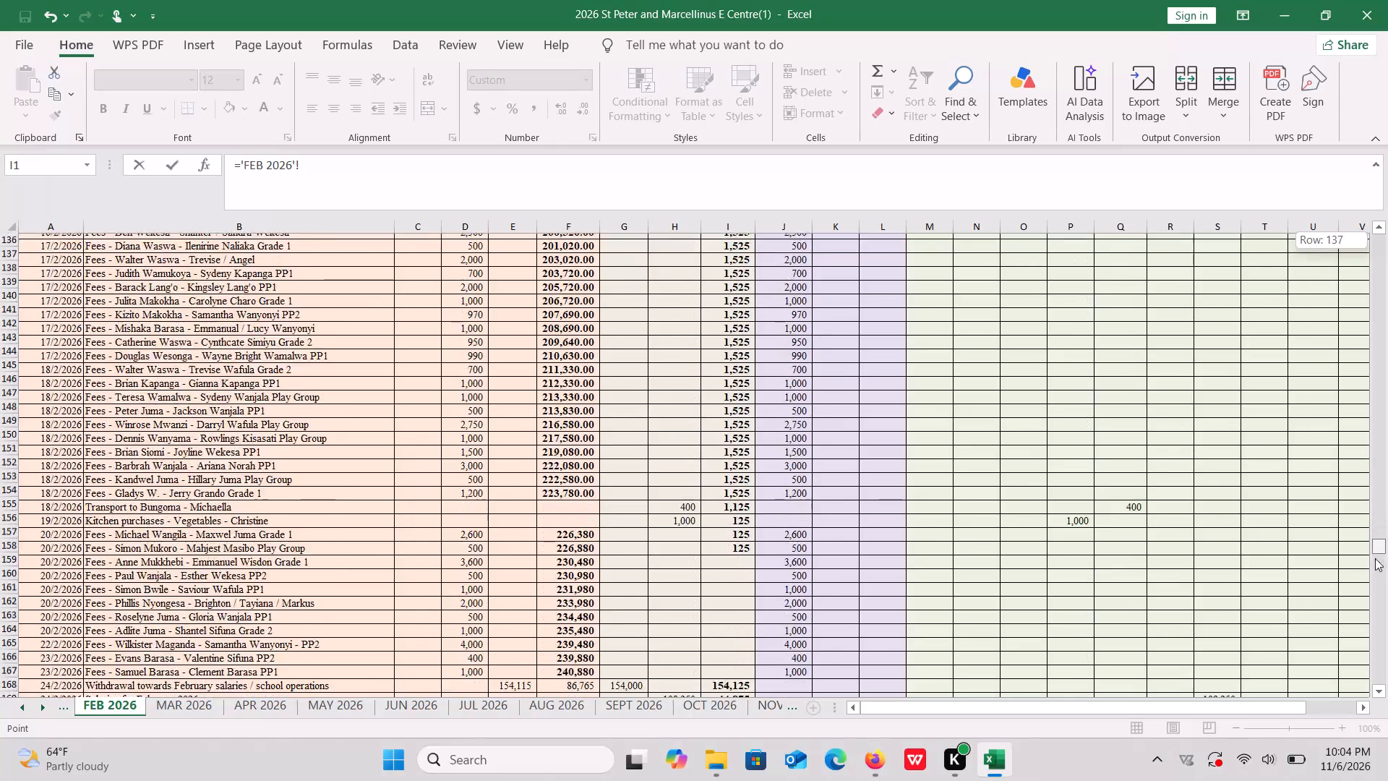
{"action": "left_click_drag", "start_coordinate": [1375, 558], "coordinate": [1374, 589]}
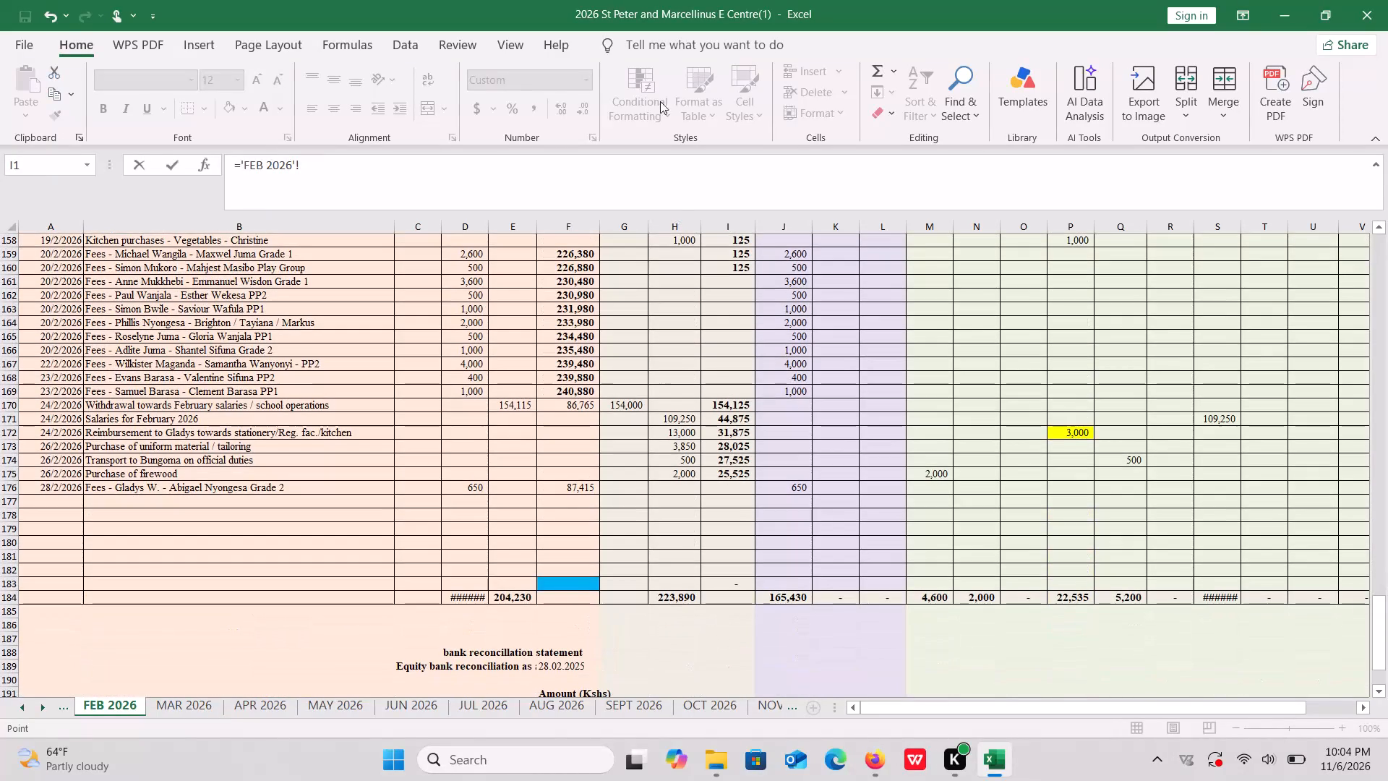
{"action": "left_click", "coordinate": [486, 232]}
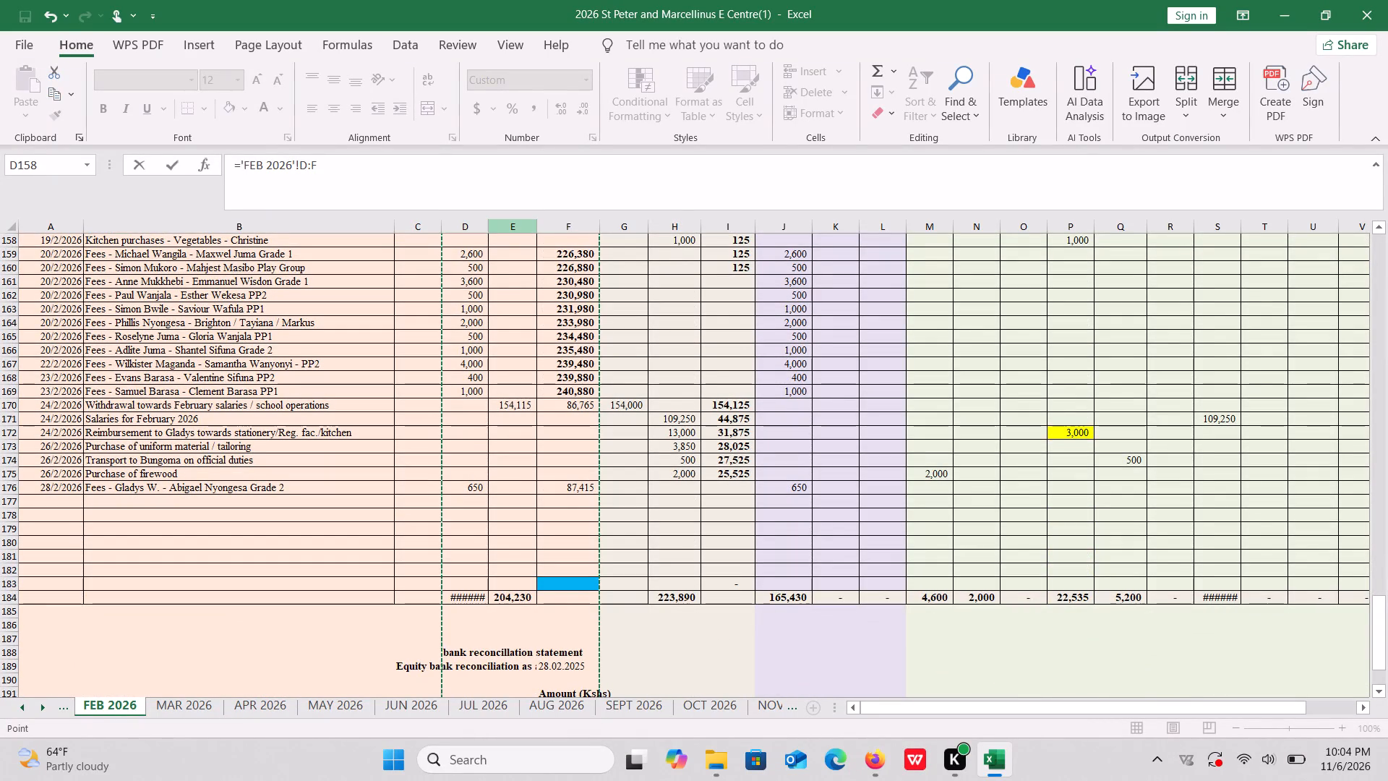
{"action": "left_click", "coordinate": [489, 229]}
{"action": "left_click_drag", "start_coordinate": [489, 229], "coordinate": [515, 231]}
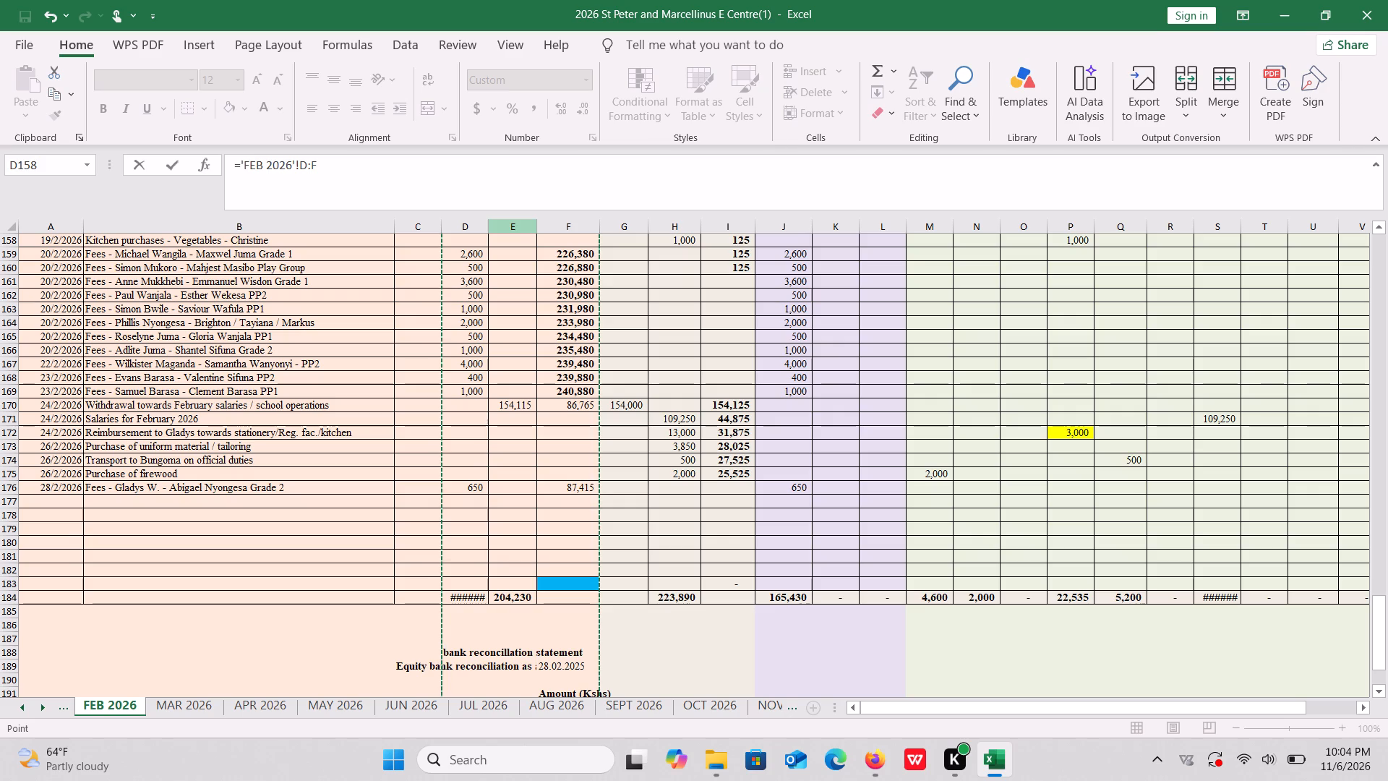
{"action": "left_click", "coordinate": [460, 597]}
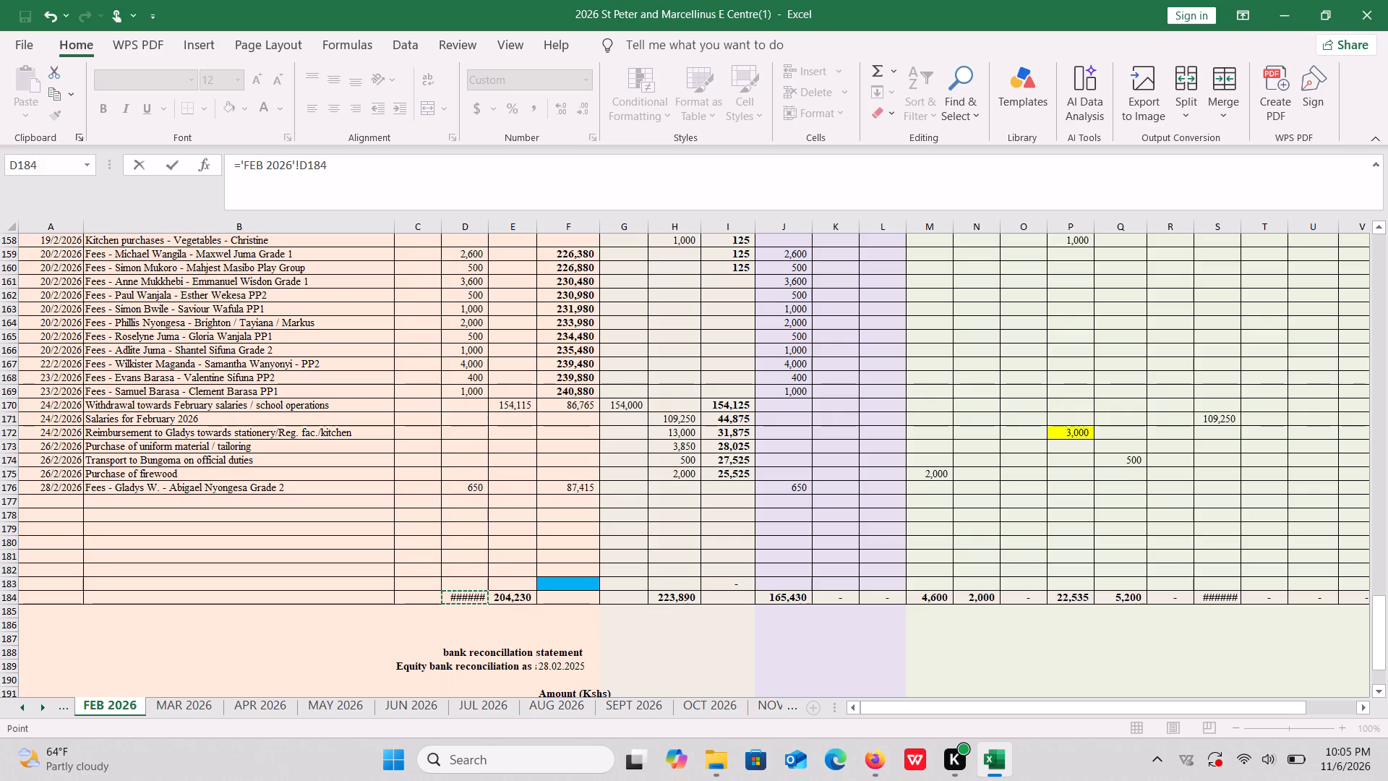
{"action": "key", "text": "Return"}
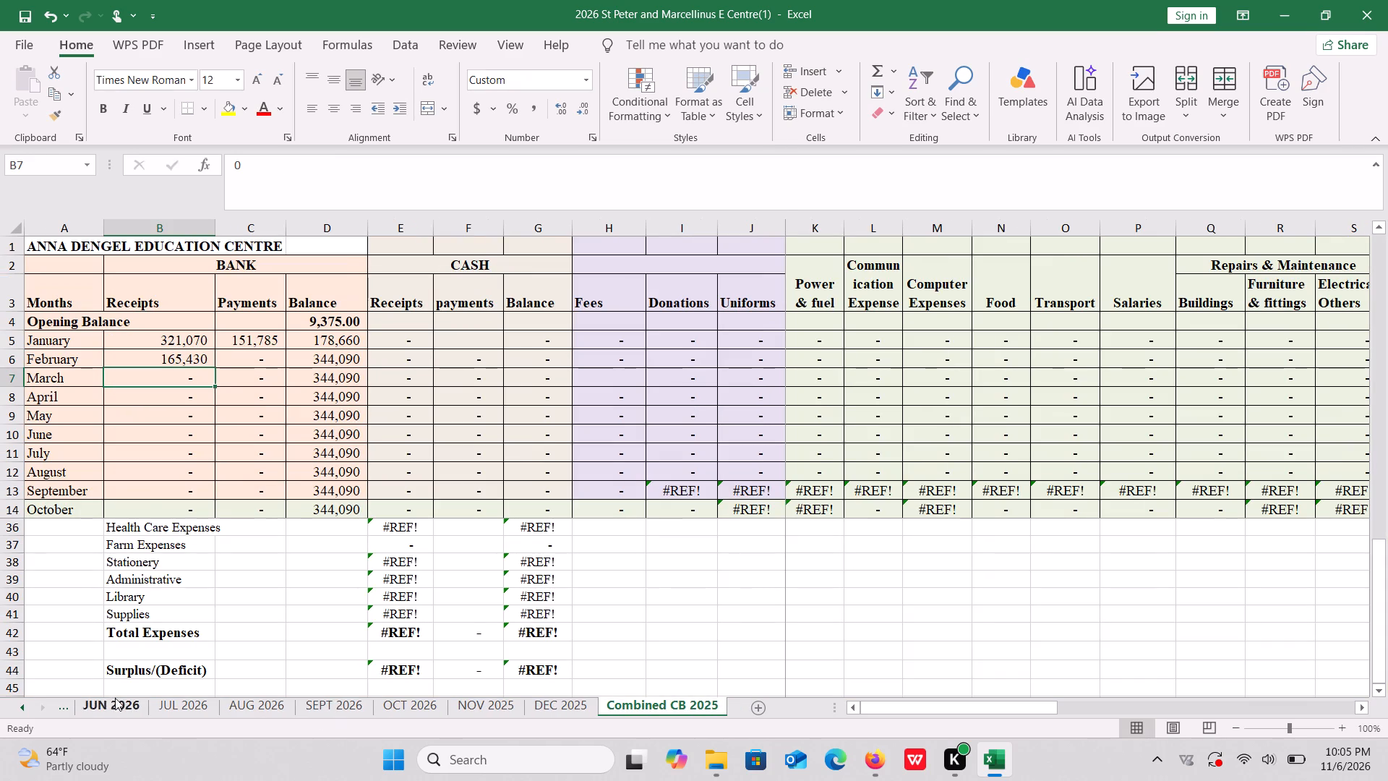
Widen column D of the FEB 2026 sheet so the Co-op Bank receipts total fits within its cell.
{"action": "triple_click", "coordinate": [22, 711]}
{"action": "triple_click", "coordinate": [22, 711]}
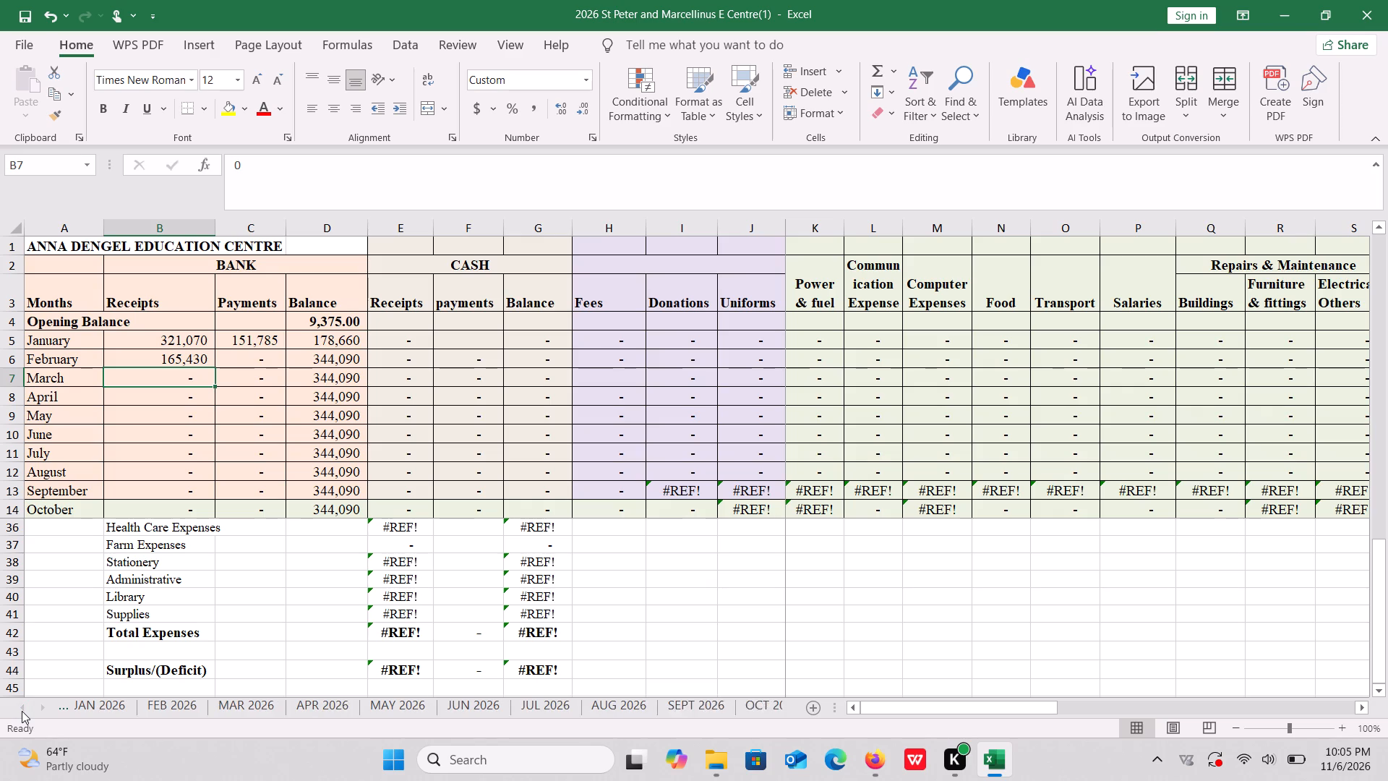
{"action": "left_click", "coordinate": [181, 709]}
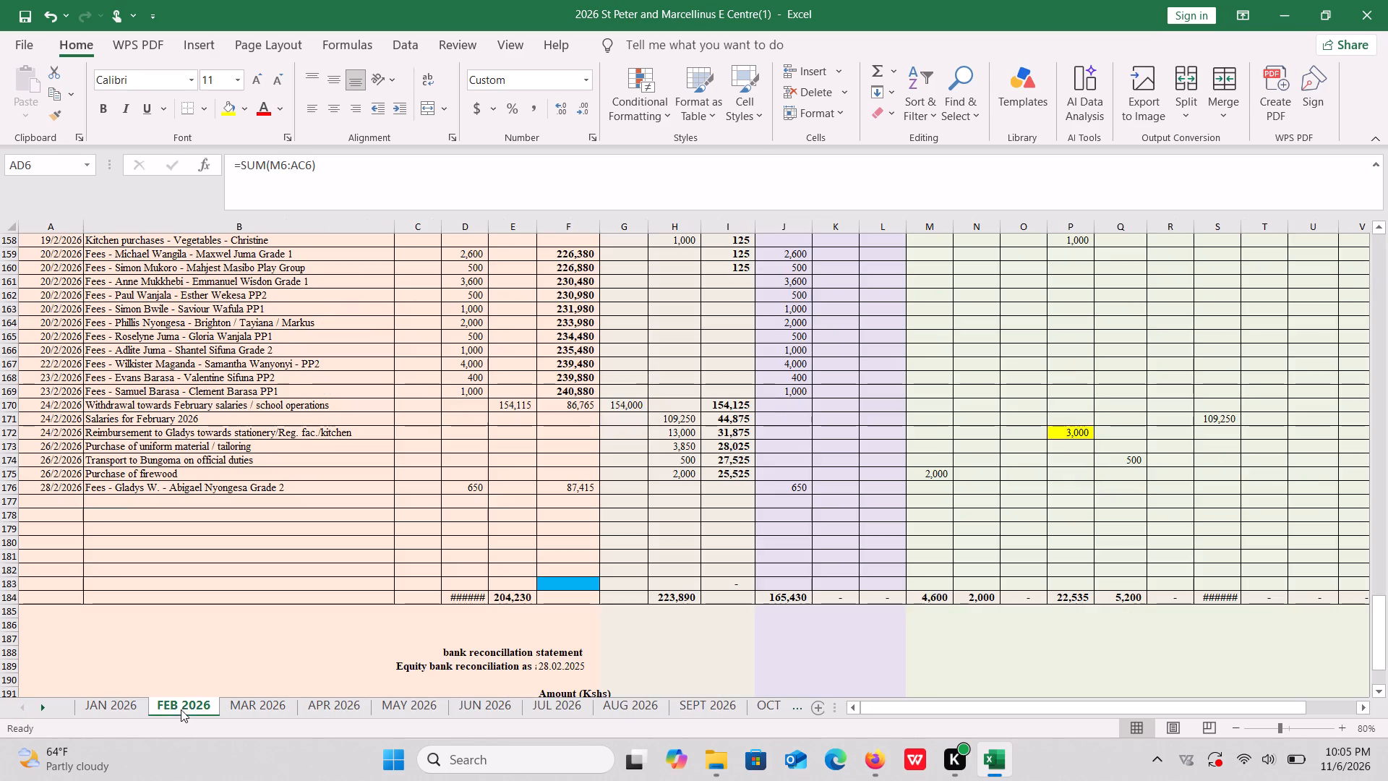
{"action": "left_click_drag", "start_coordinate": [489, 228], "coordinate": [506, 230]}
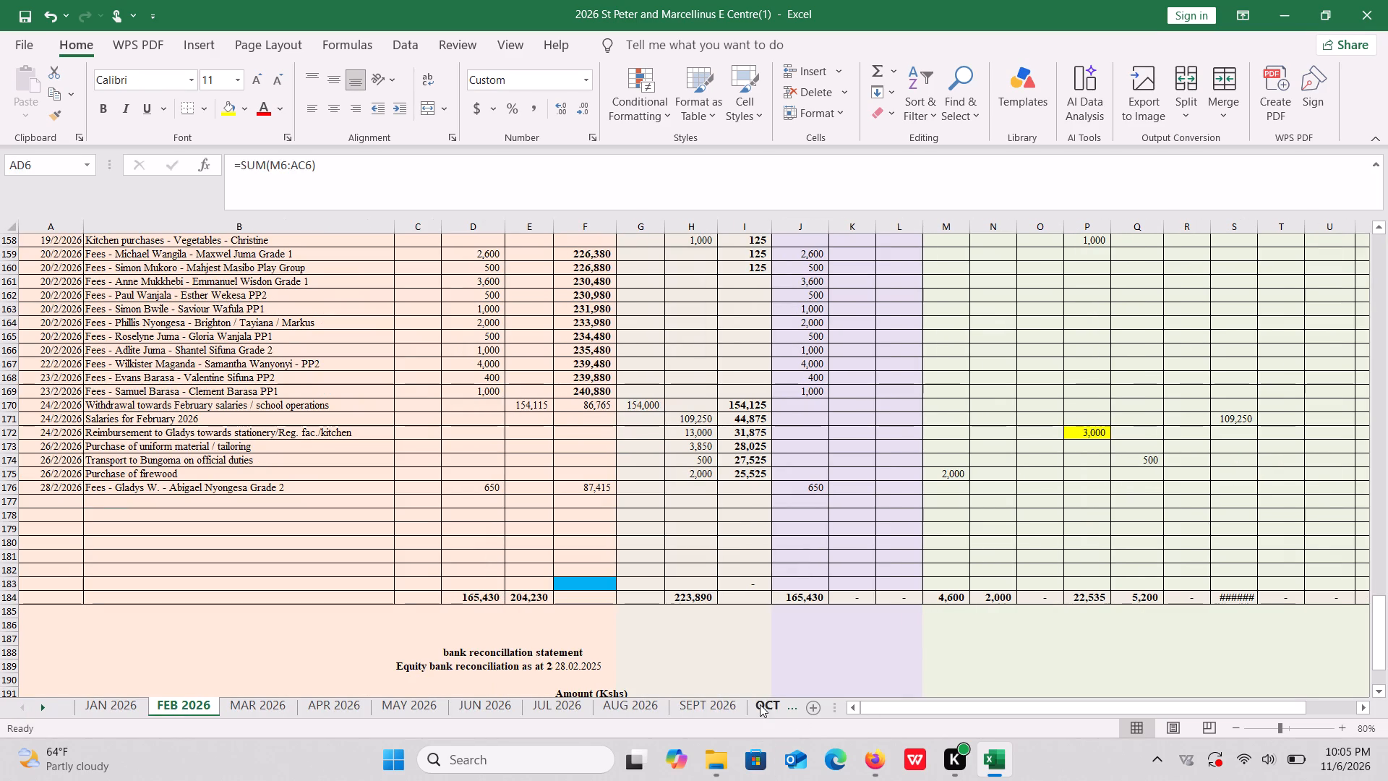
Back on Combined CB 2025, relink February's bank payments in C6 to the expenditure grand total in AD184 of the FEB 2026 sheet.
{"action": "left_click", "coordinate": [39, 714]}
{"action": "double_click", "coordinate": [39, 714]}
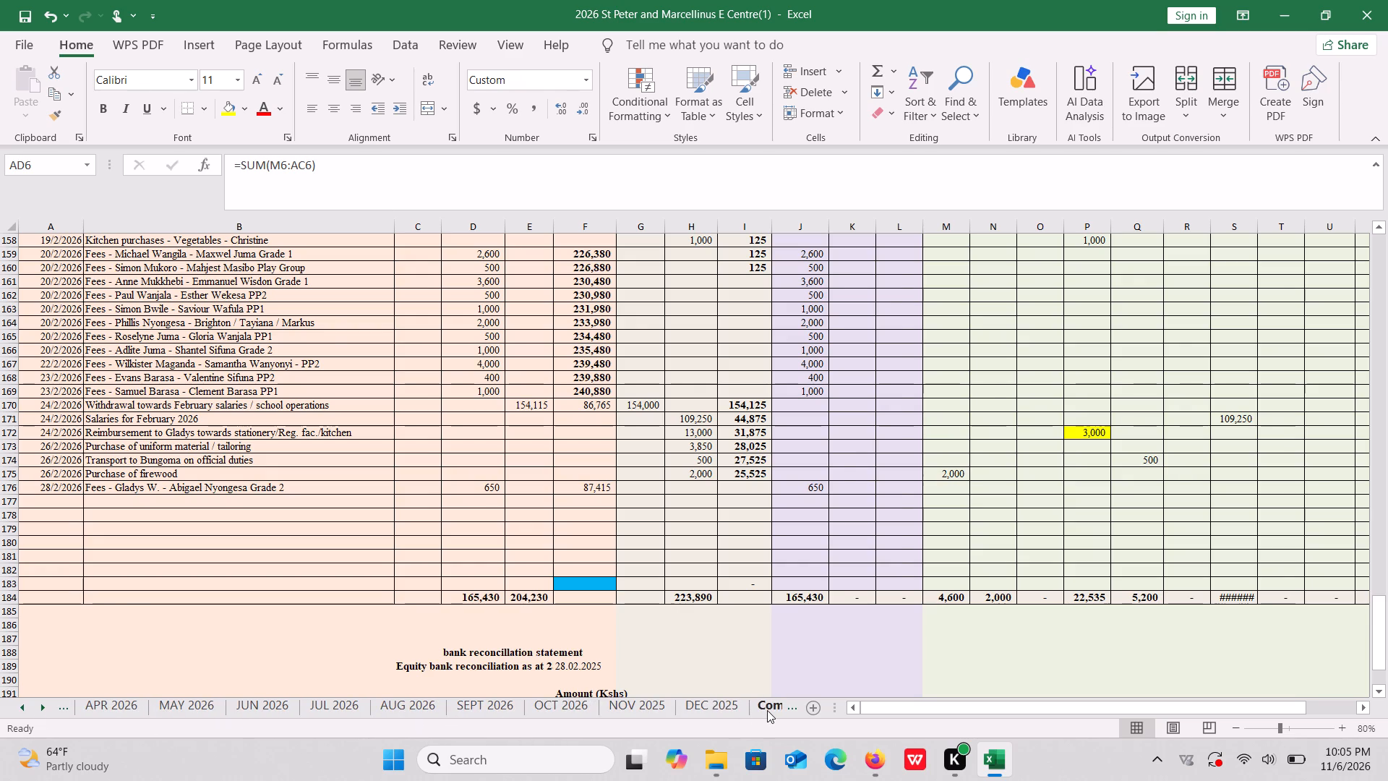
{"action": "left_click", "coordinate": [767, 710]}
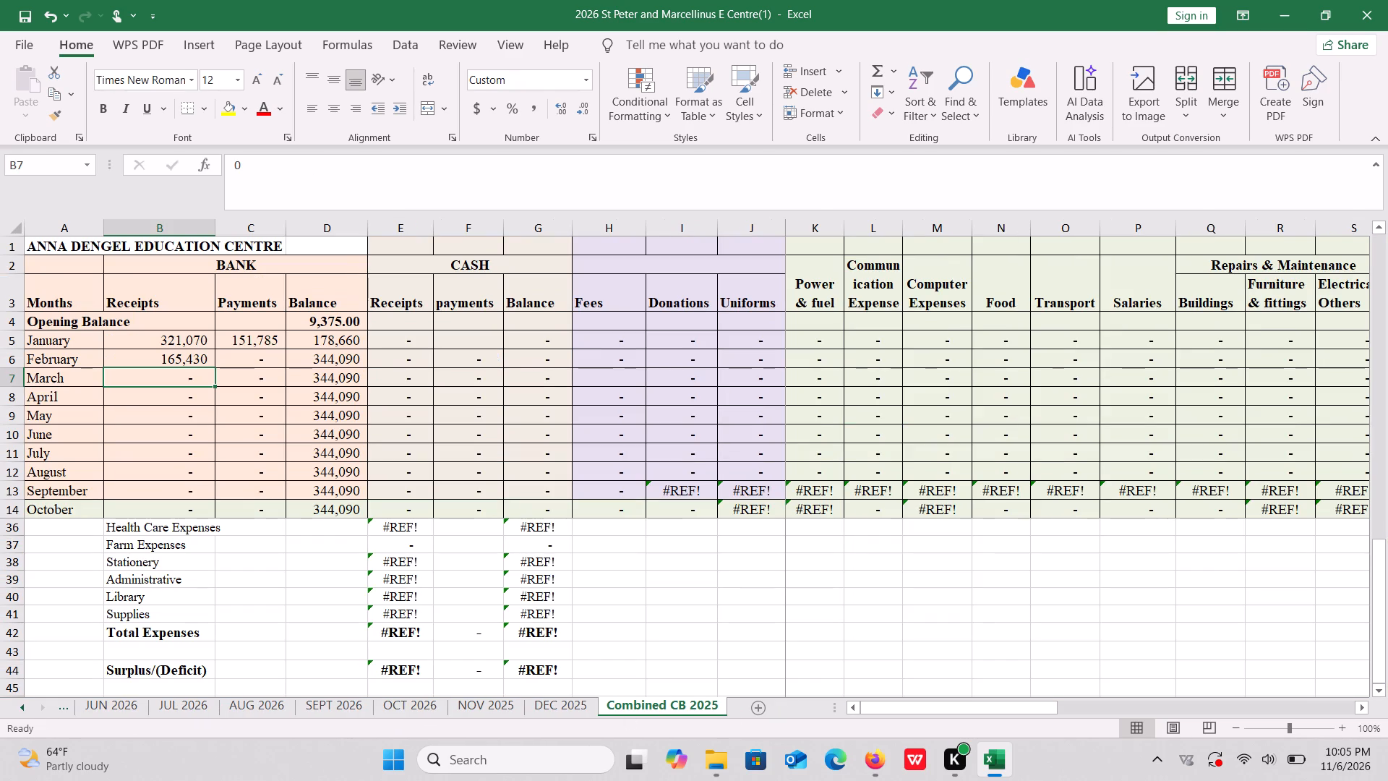
{"action": "left_click", "coordinate": [234, 359]}
{"action": "key", "text": "equal"}
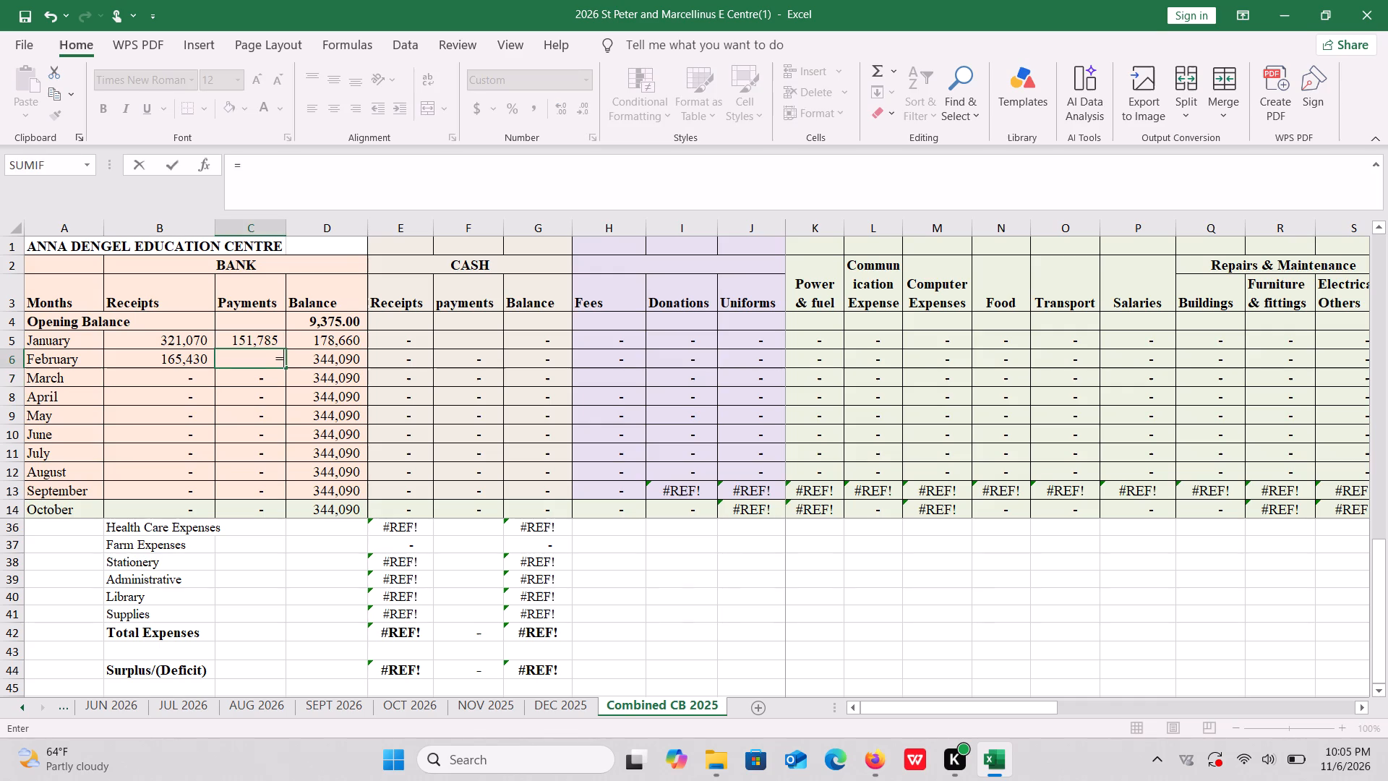
{"action": "left_click", "coordinate": [25, 712]}
{"action": "left_click", "coordinate": [25, 712]}
{"action": "left_click", "coordinate": [25, 712]}
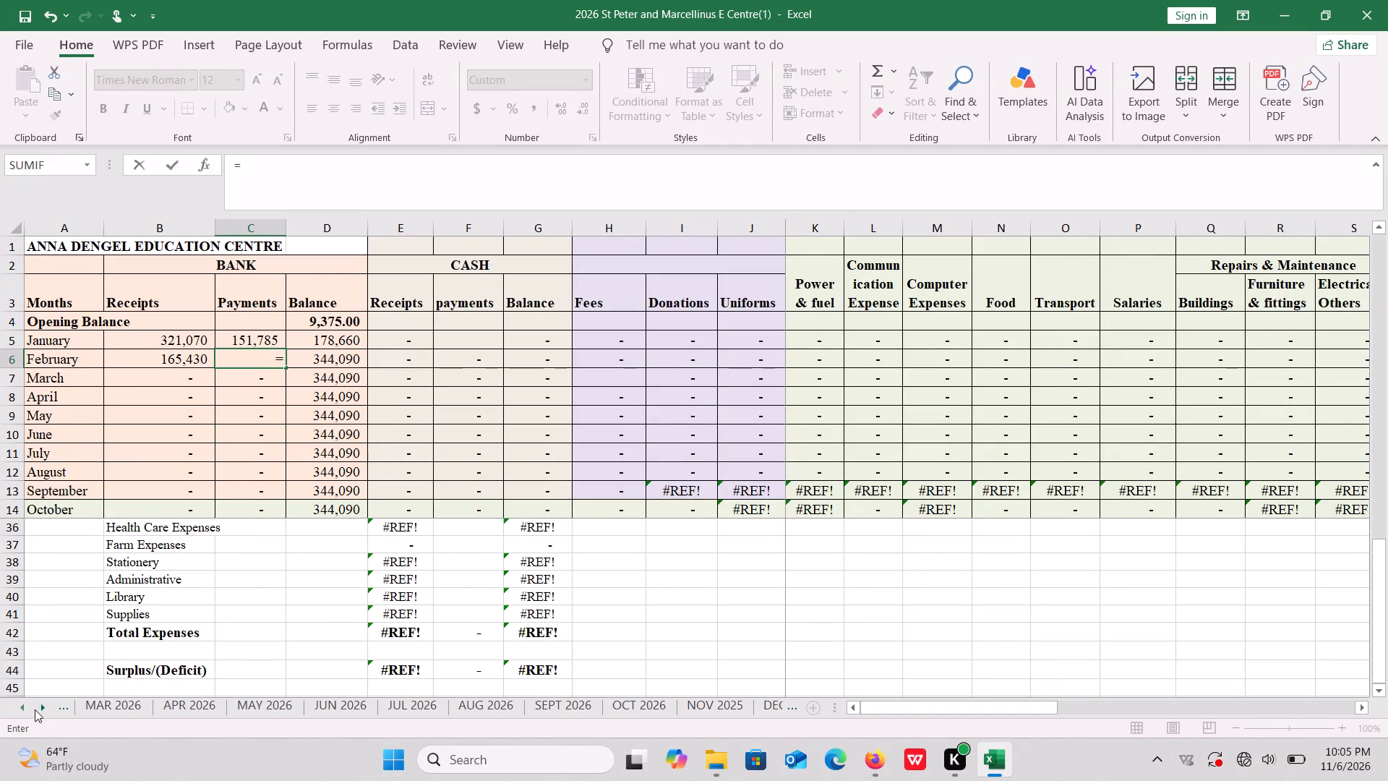
{"action": "left_click", "coordinate": [20, 704]}
{"action": "left_click", "coordinate": [95, 705]}
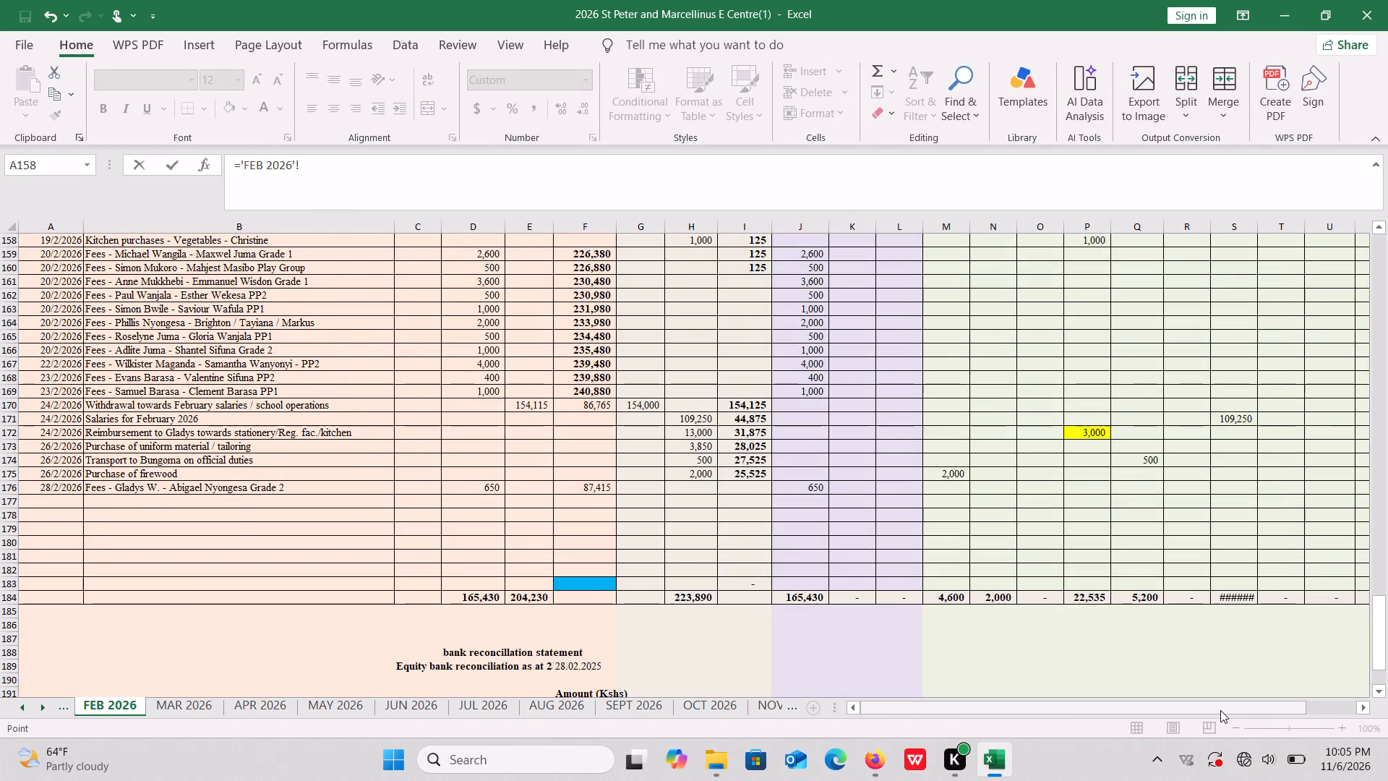
{"action": "left_click_drag", "start_coordinate": [1220, 709], "coordinate": [1359, 701]}
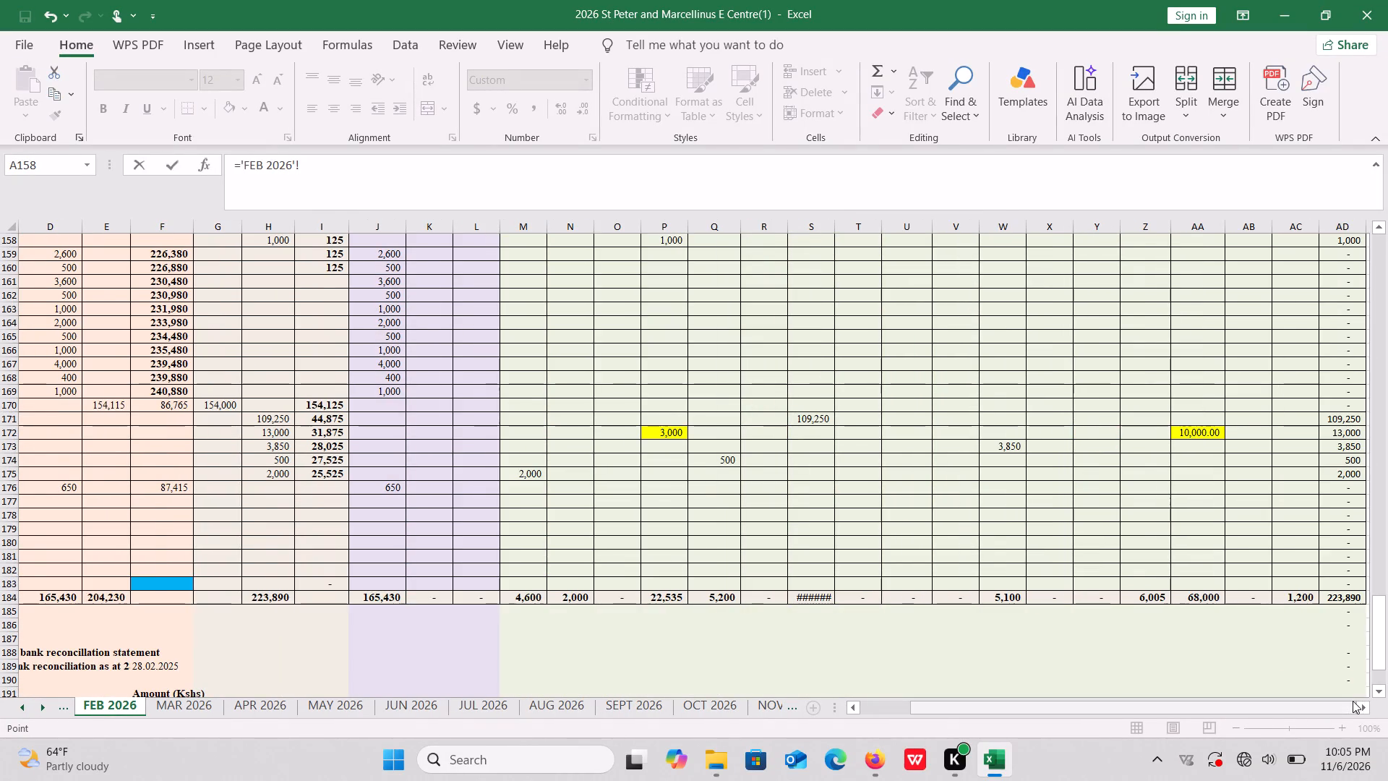
{"action": "left_click", "coordinate": [1366, 704]}
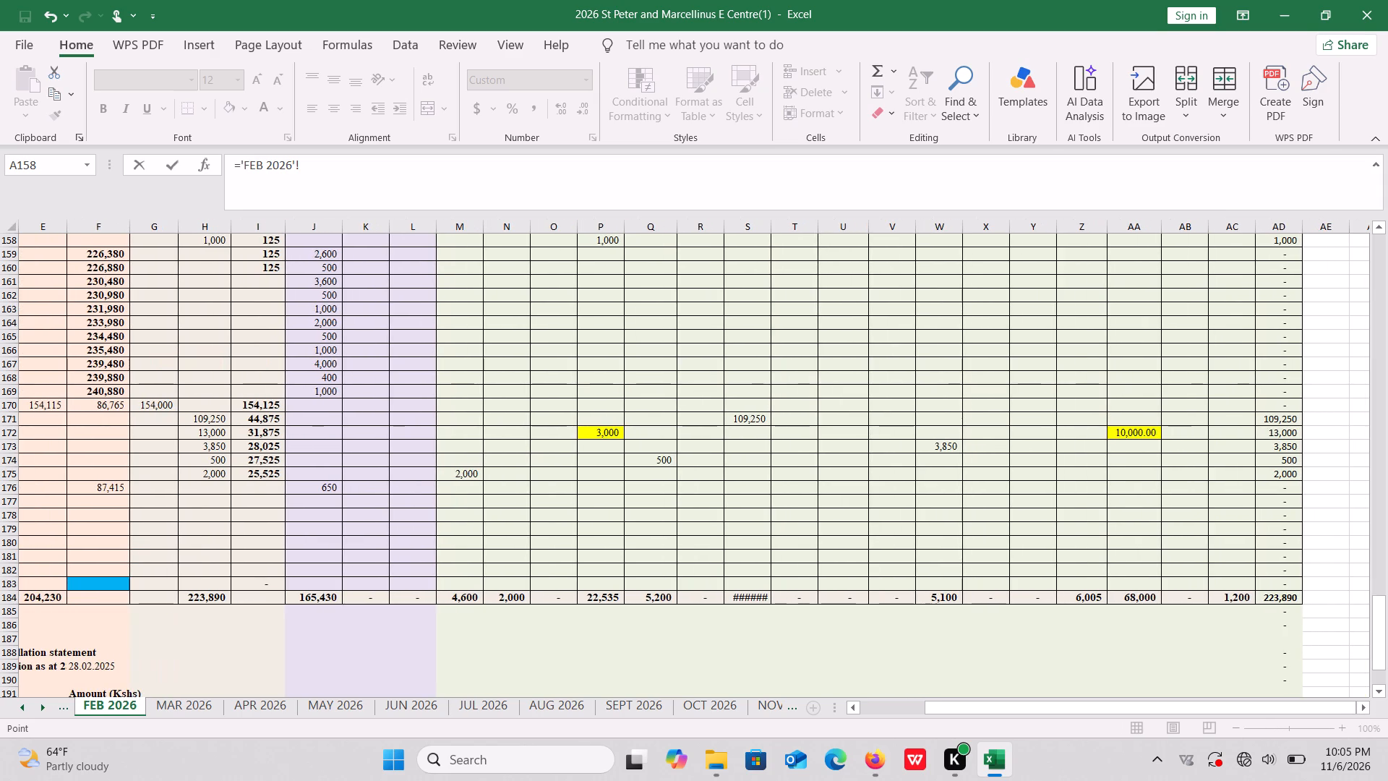
{"action": "left_click", "coordinate": [1270, 599]}
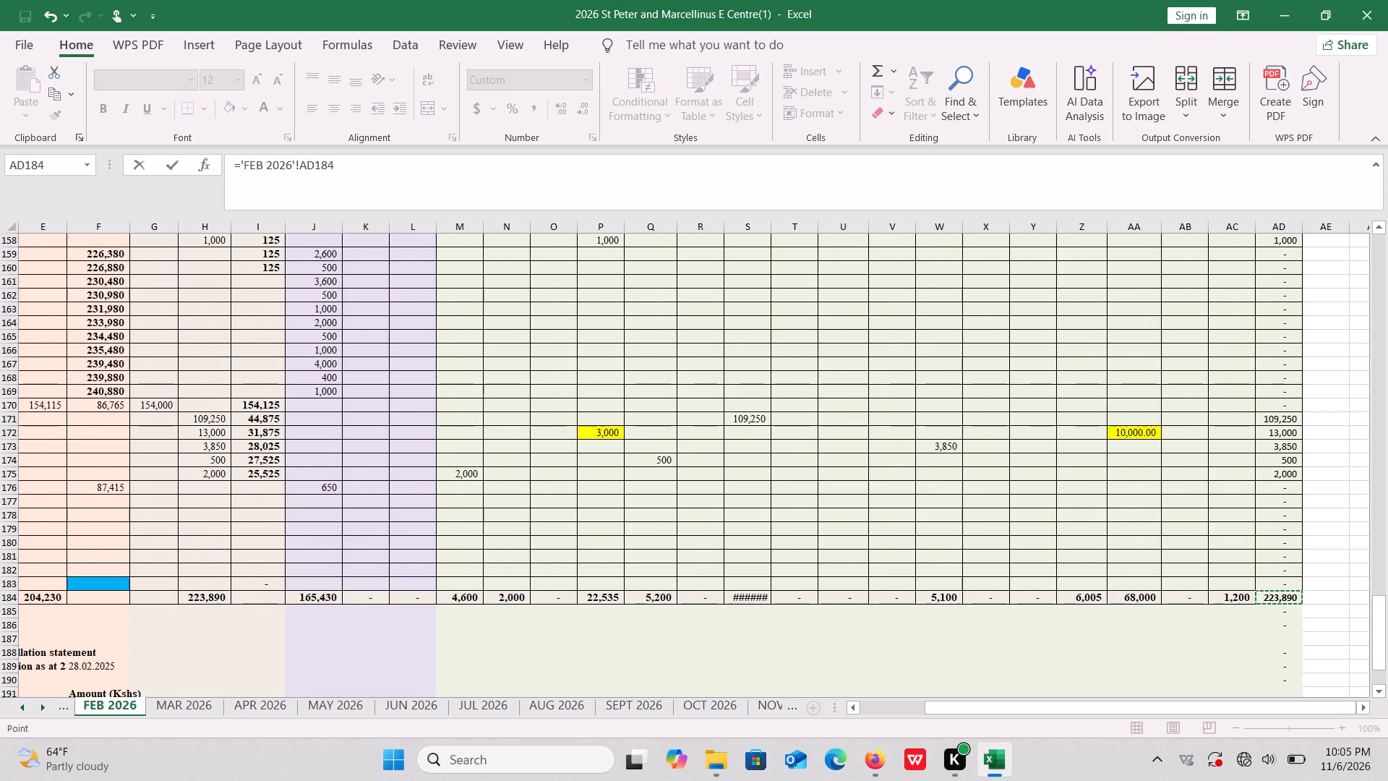
{"action": "key", "text": "Return"}
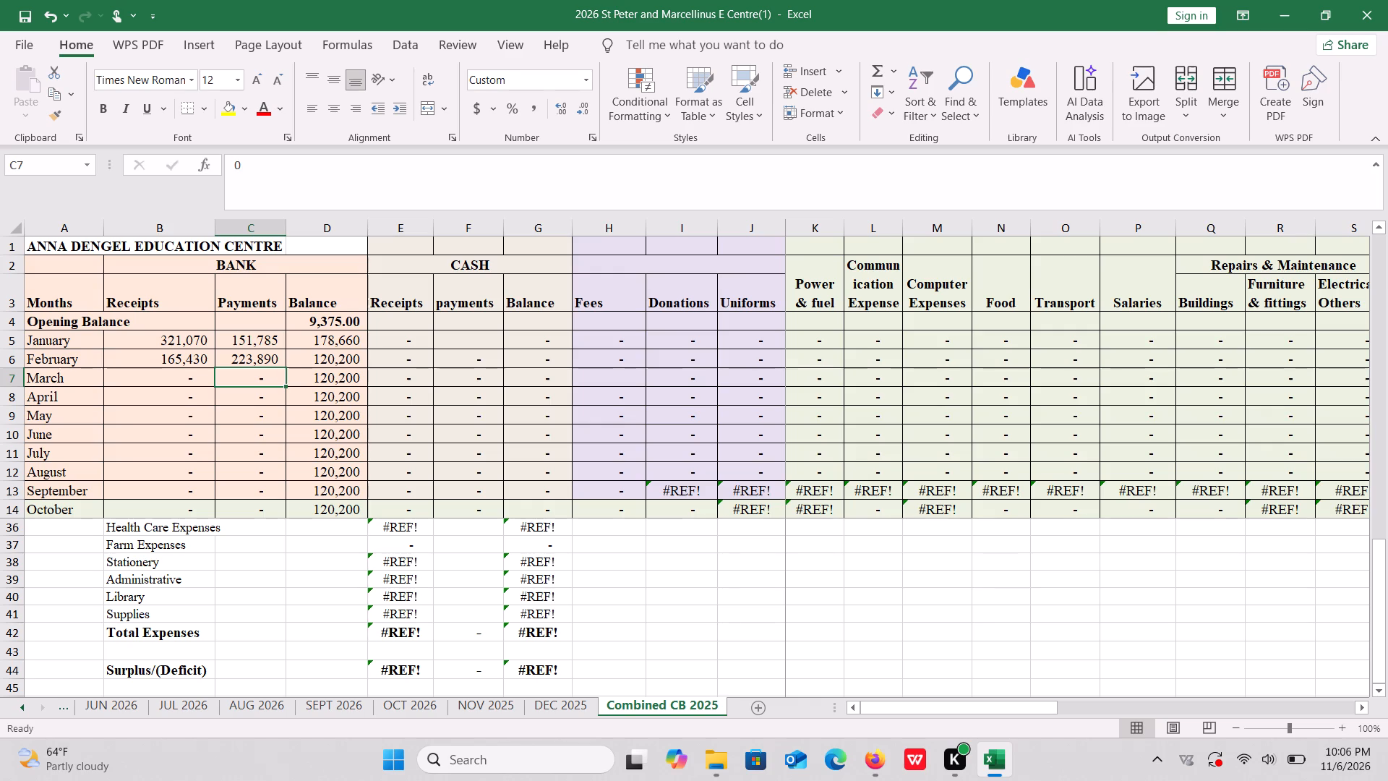
Relink March's bank receipts in B7 to the Co-op Bank receipts total in D197 of the MAR 2026 sheet.
{"action": "left_click", "coordinate": [178, 380]}
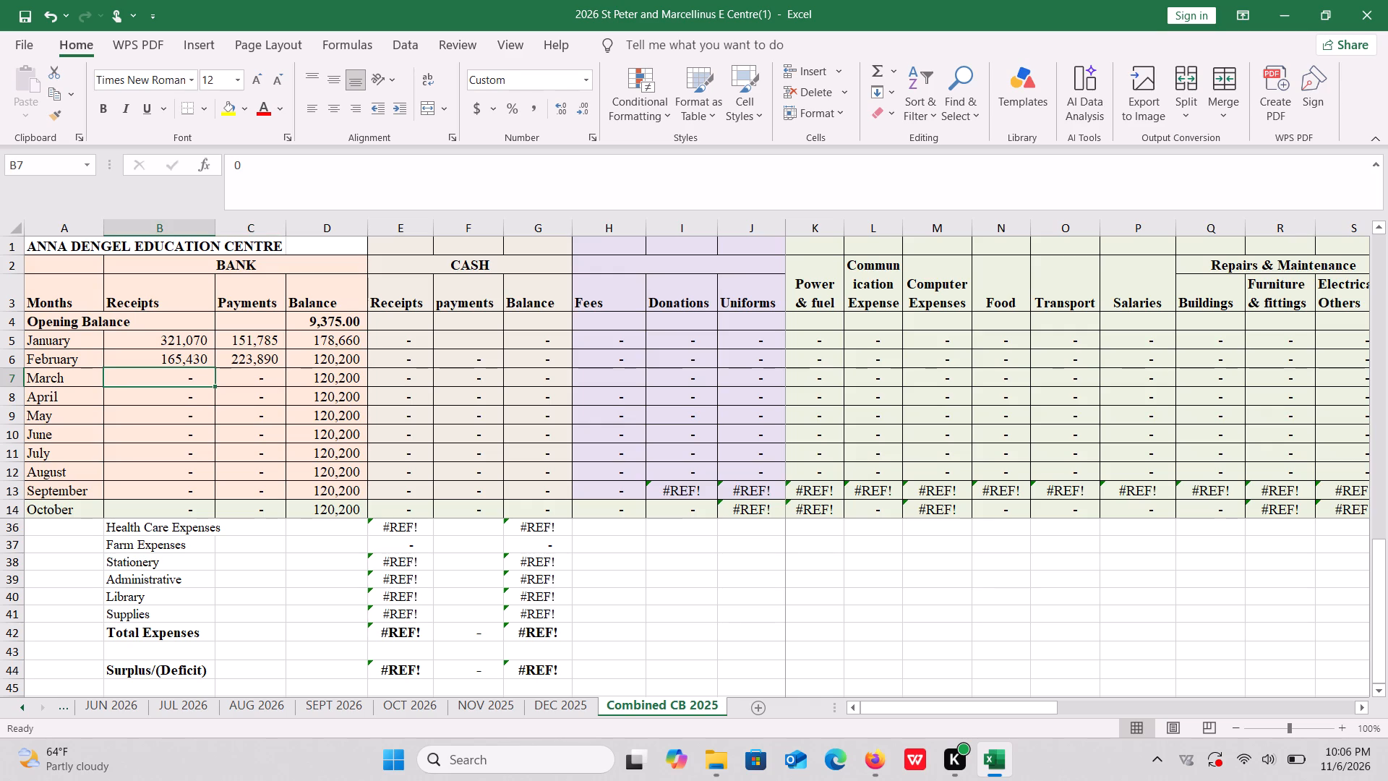
{"action": "key", "text": "equal"}
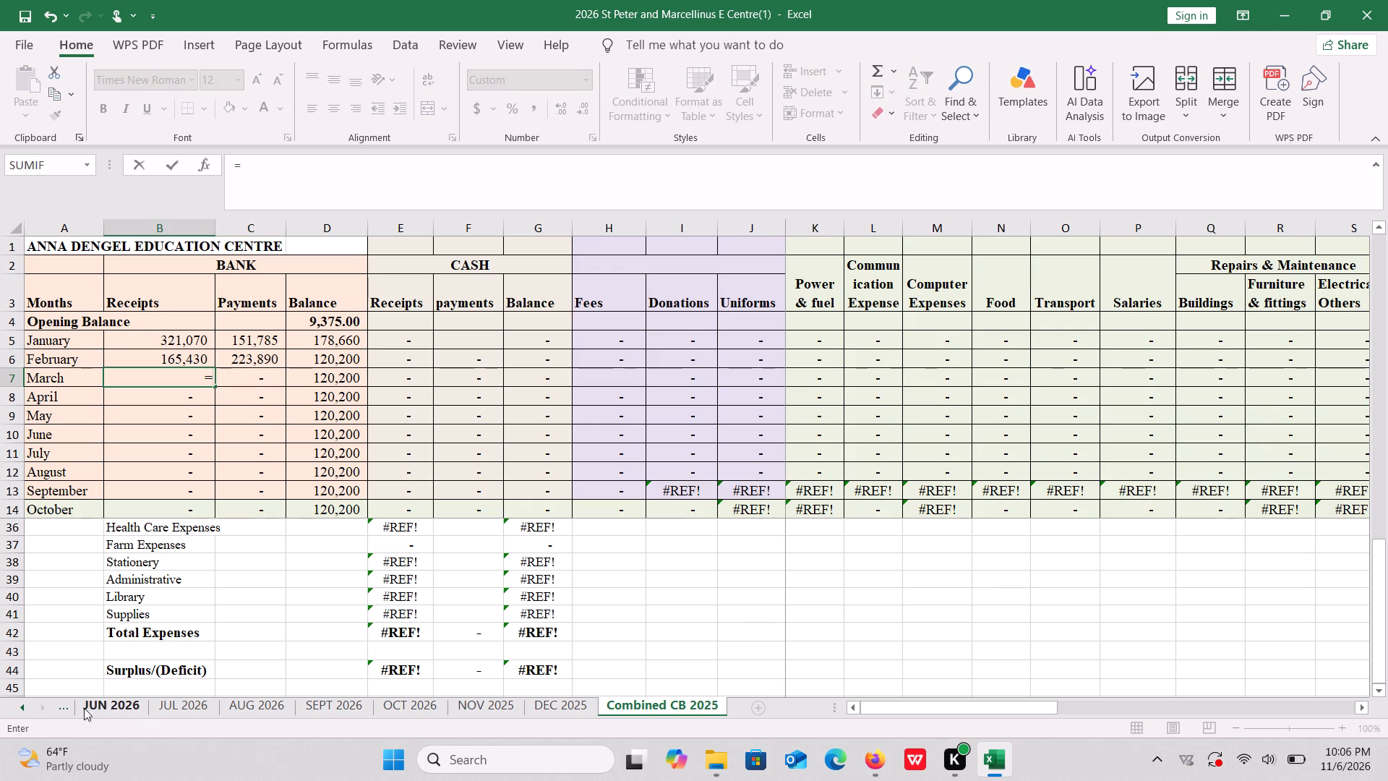
{"action": "triple_click", "coordinate": [22, 707]}
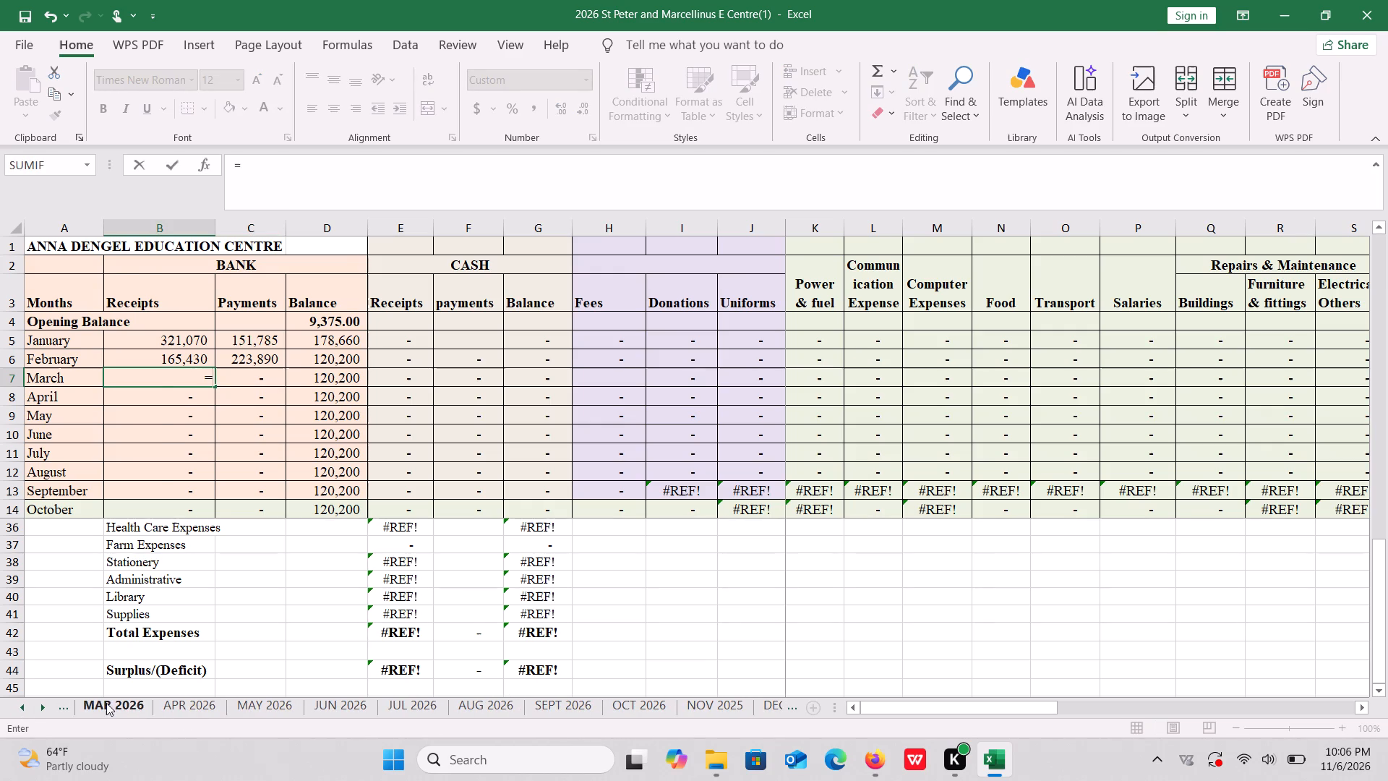
{"action": "left_click", "coordinate": [106, 703]}
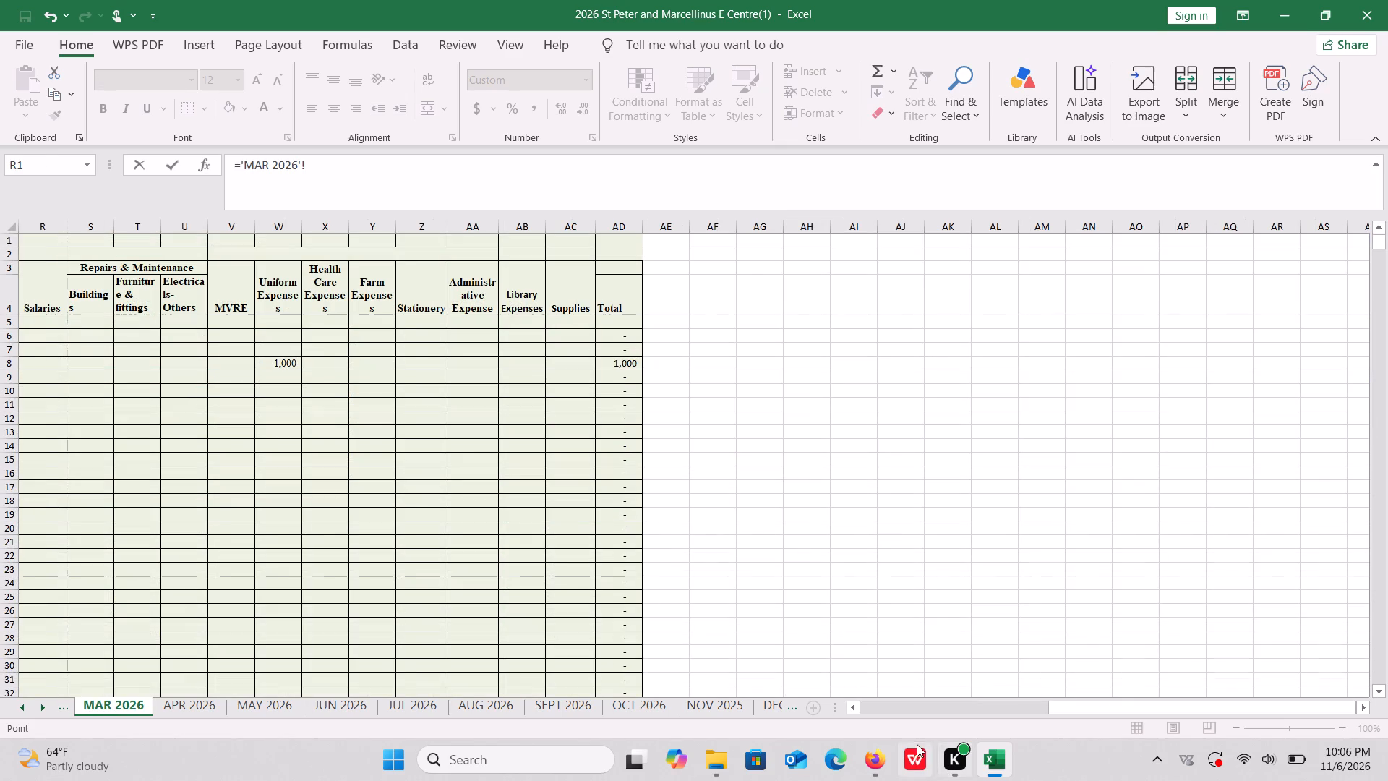
{"action": "left_click", "coordinate": [891, 712]}
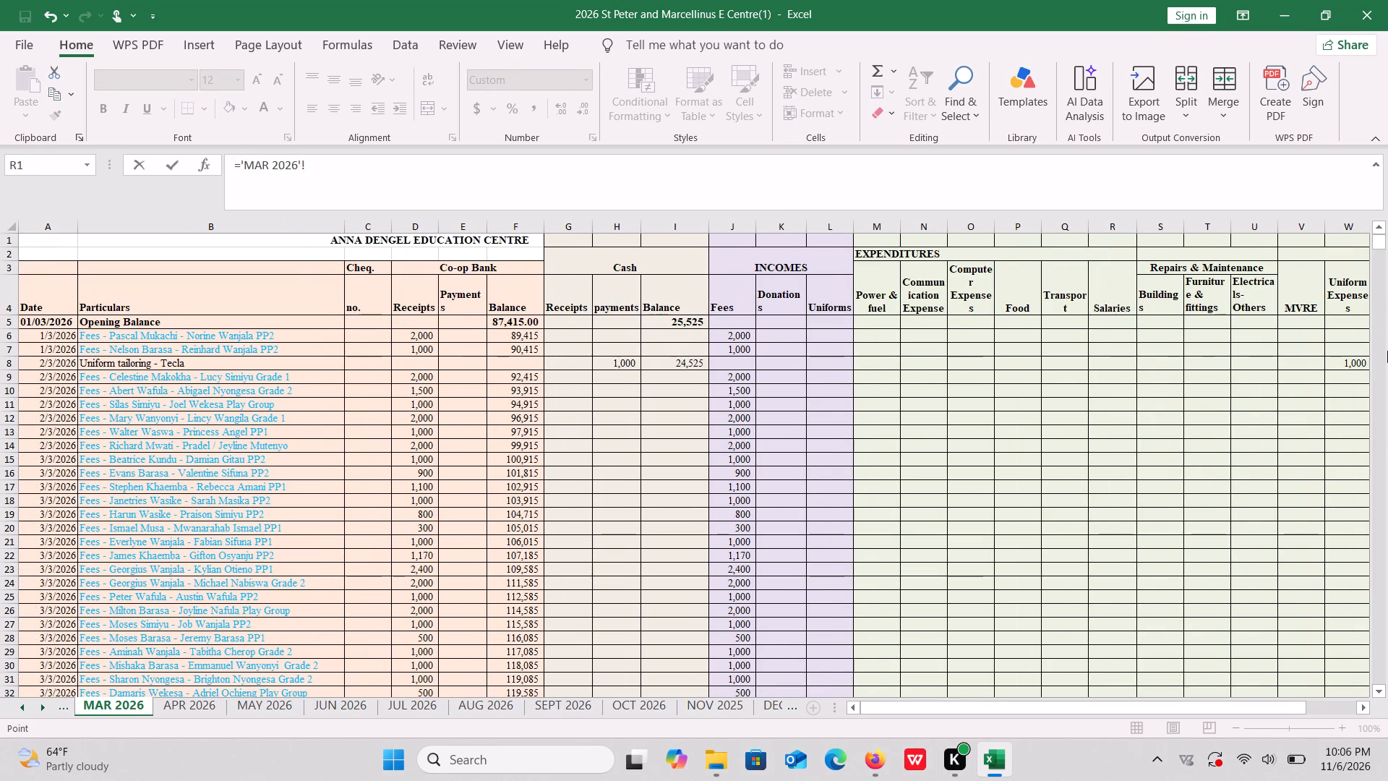
{"action": "left_click_drag", "start_coordinate": [1381, 237], "coordinate": [1387, 268]}
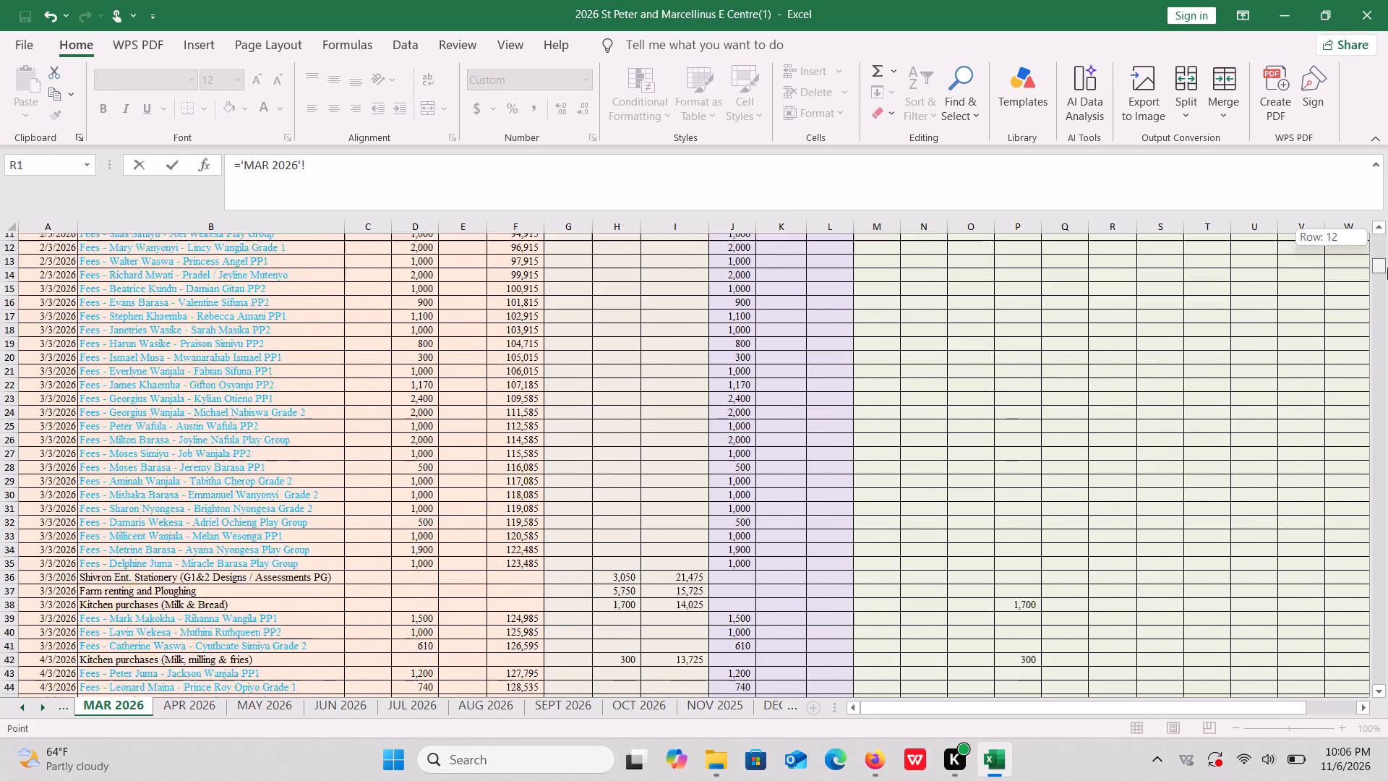
{"action": "left_click_drag", "start_coordinate": [1387, 268], "coordinate": [1387, 504]}
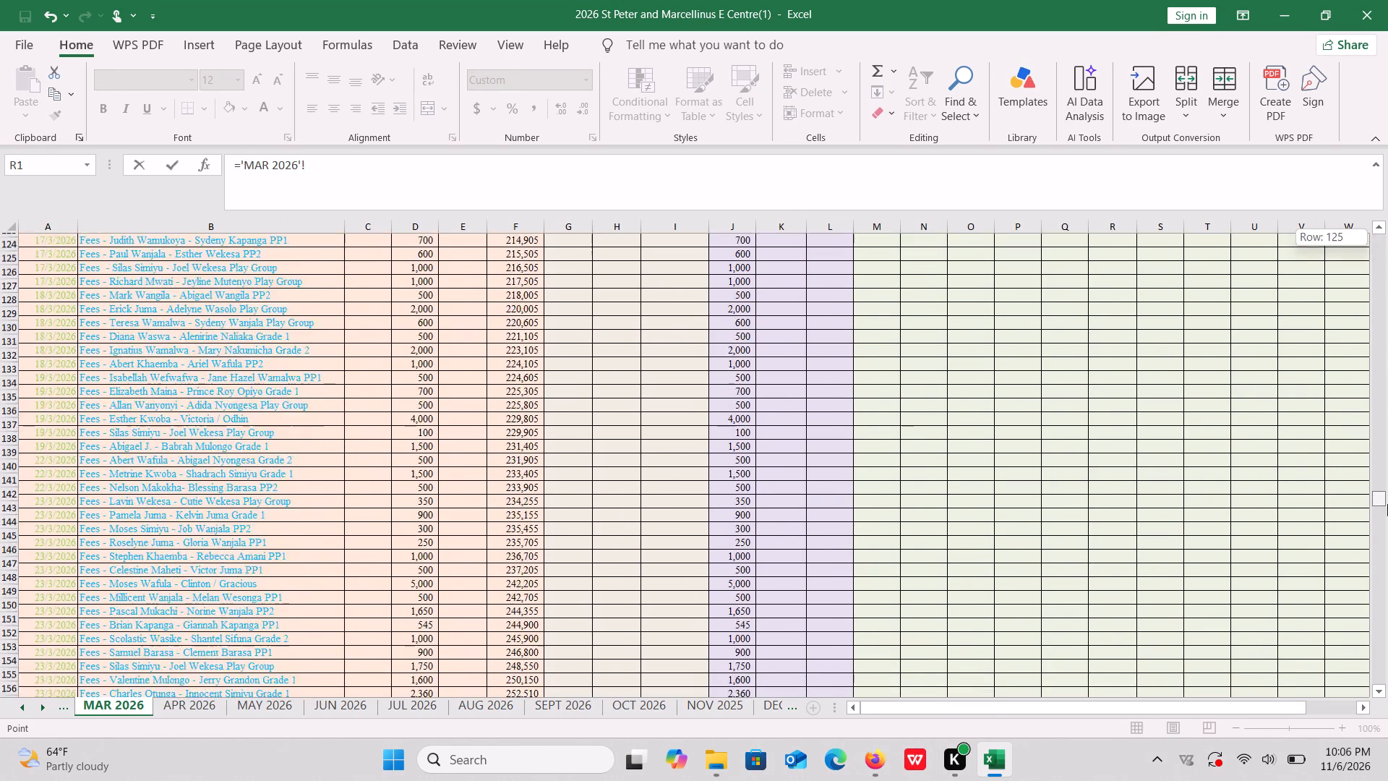
{"action": "left_click_drag", "start_coordinate": [1387, 504], "coordinate": [1387, 597]}
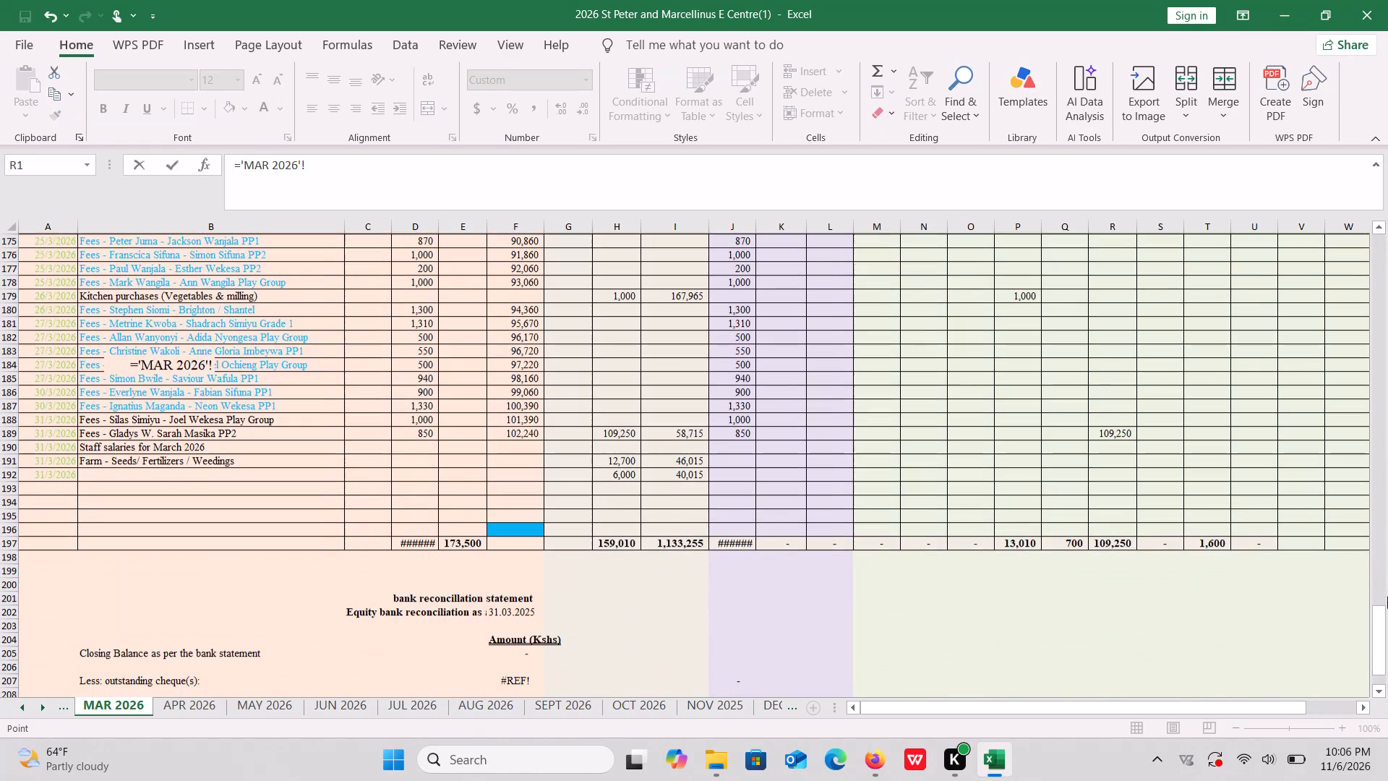
{"action": "left_click", "coordinate": [416, 546]}
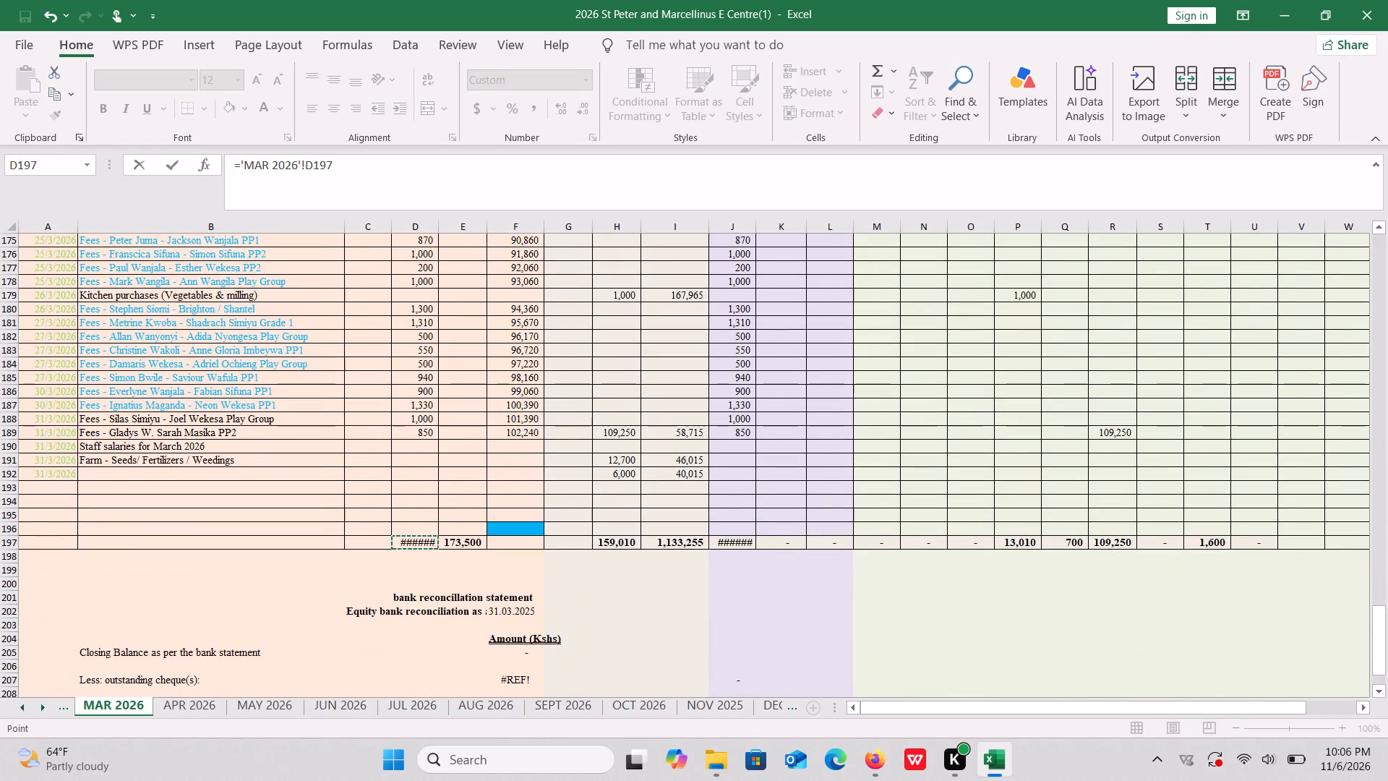
{"action": "key", "text": "Return"}
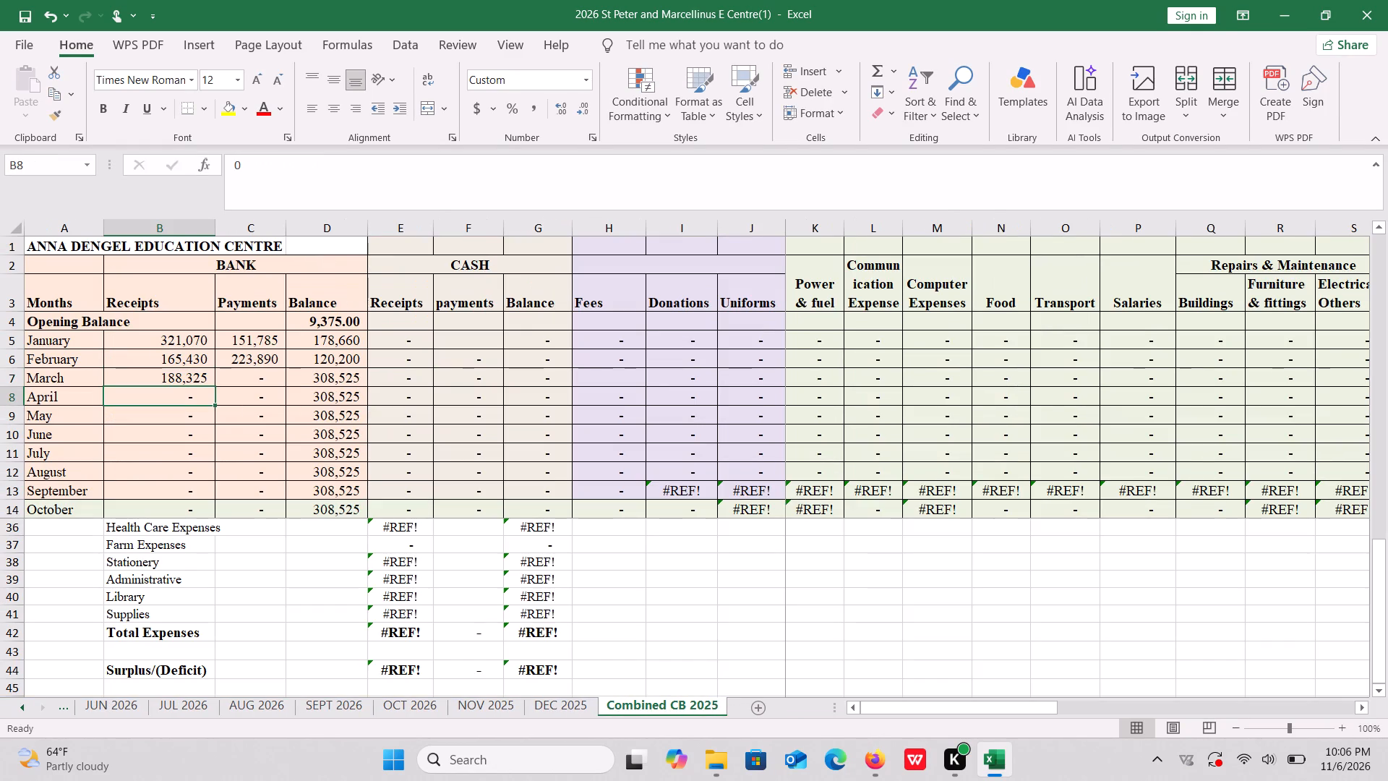
Relink March's bank payments in C7 to the expenditure grand total in AD197 of the MAR 2026 sheet.
{"action": "left_click", "coordinate": [234, 379]}
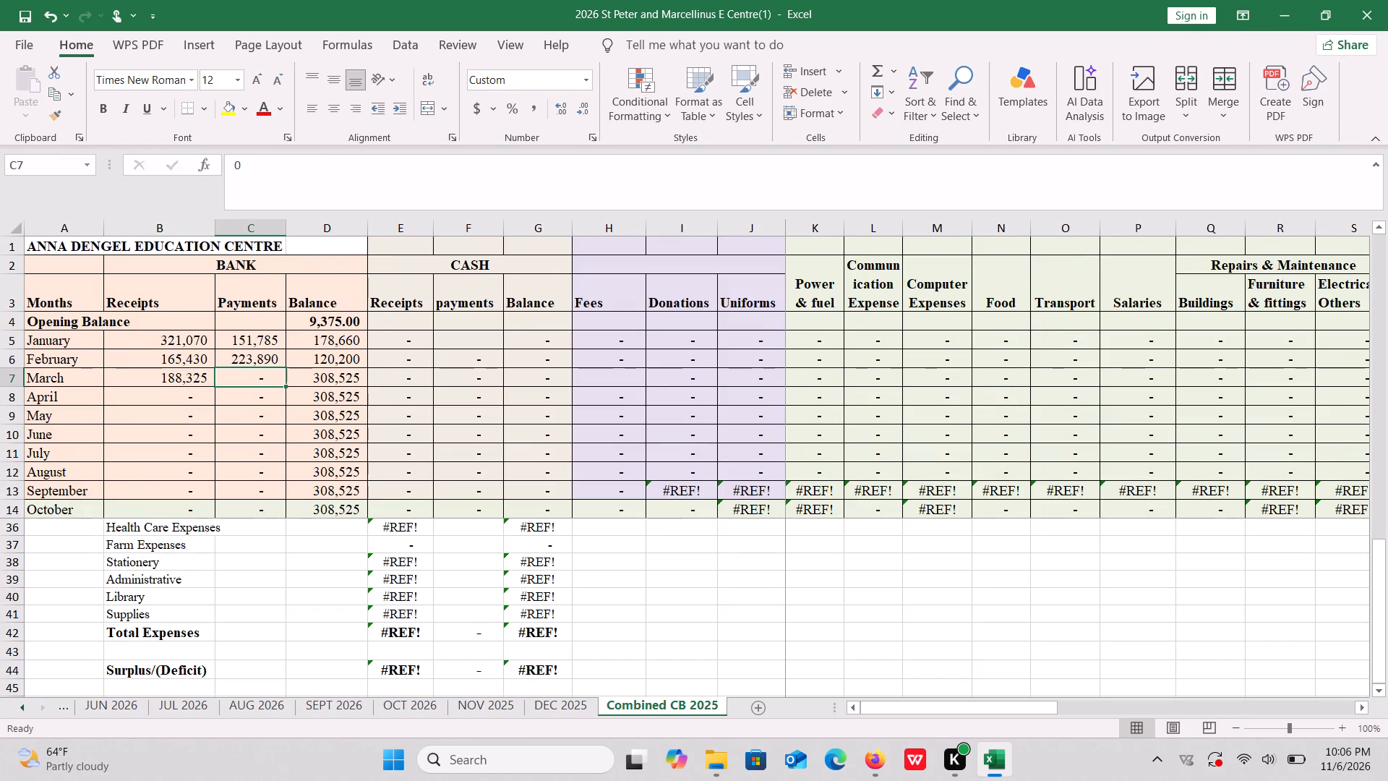
{"action": "key", "text": "equal"}
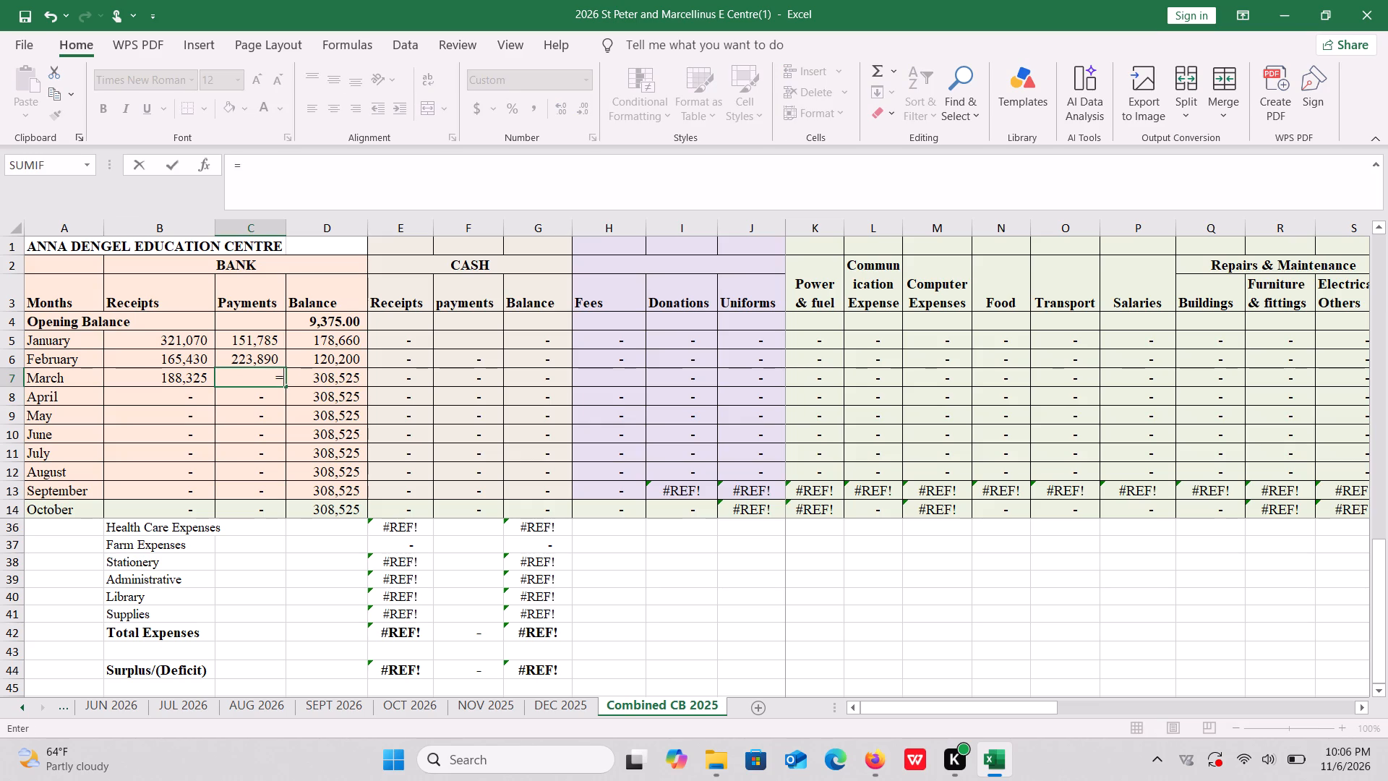
{"action": "triple_click", "coordinate": [19, 708]}
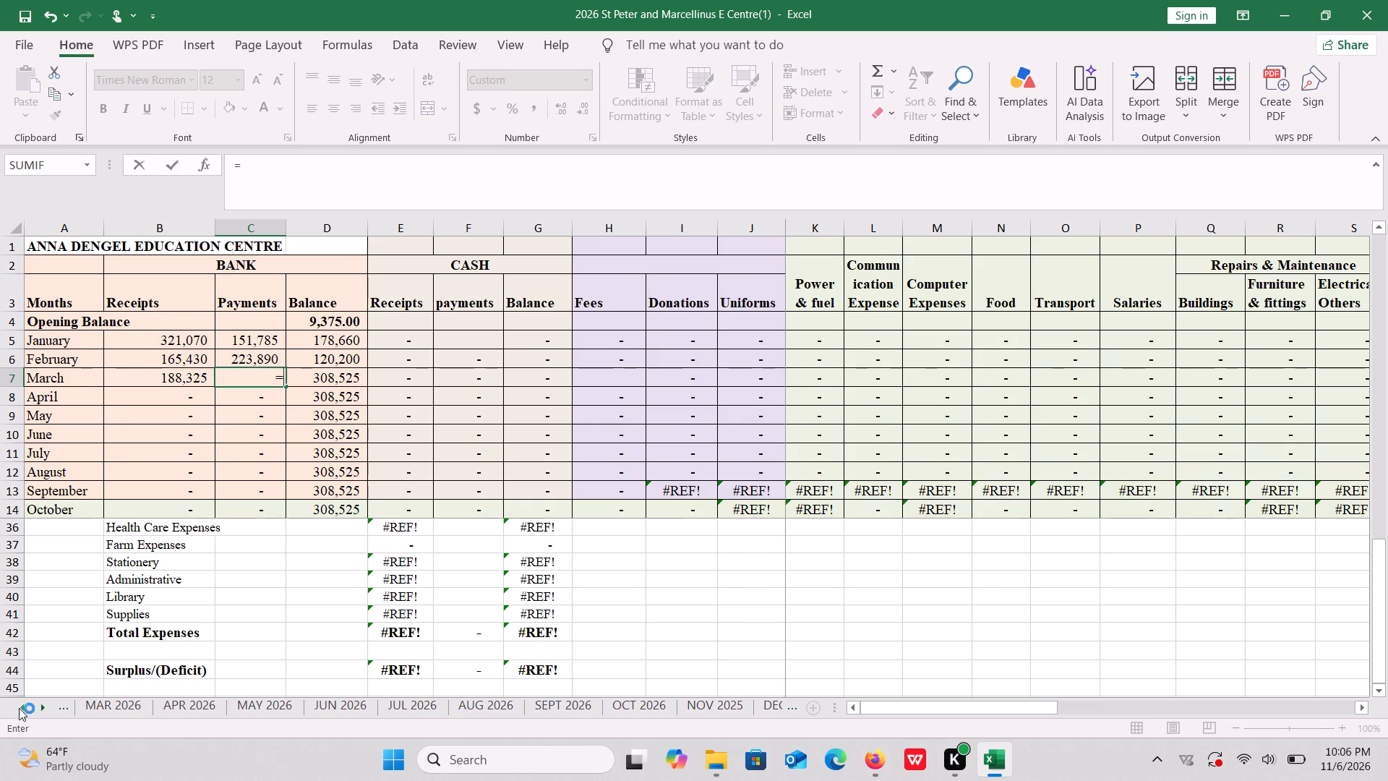
{"action": "left_click", "coordinate": [94, 723]}
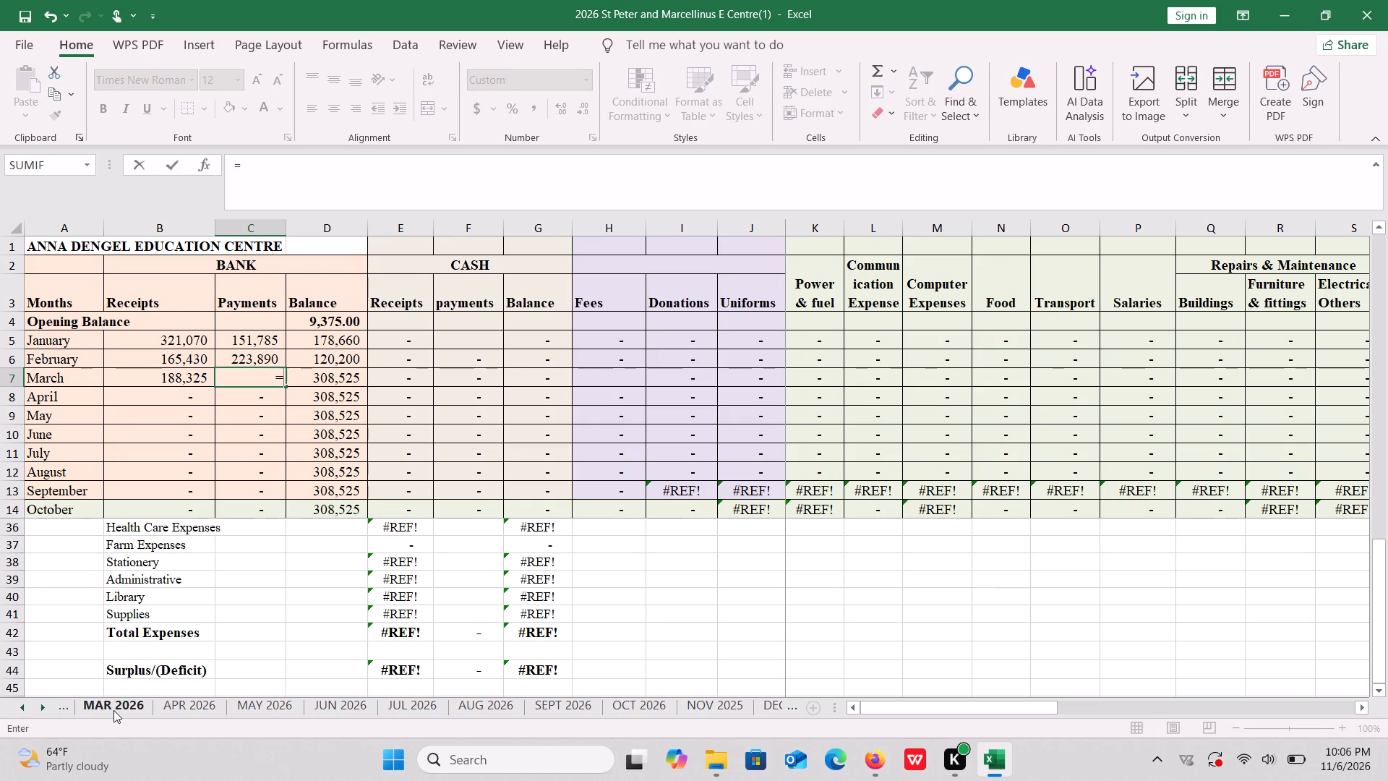
{"action": "left_click", "coordinate": [113, 710]}
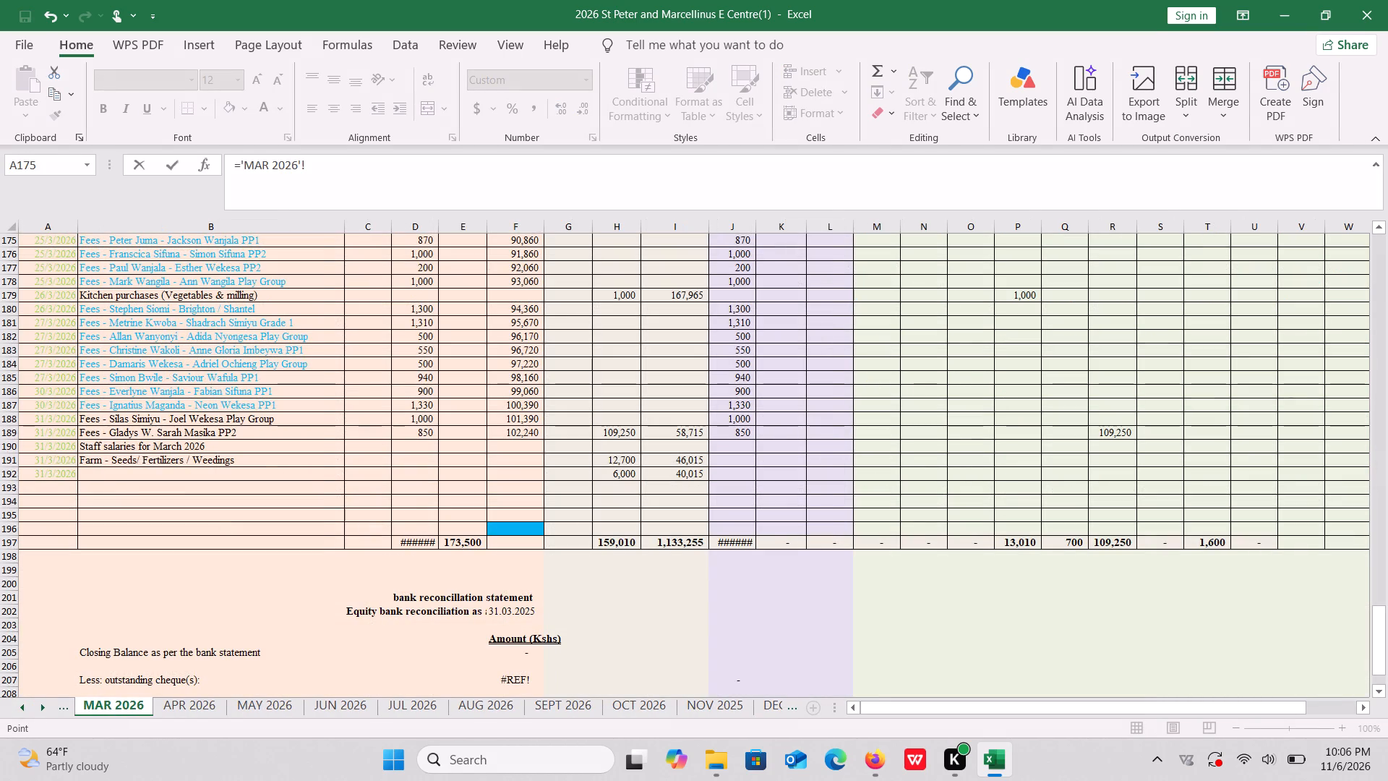
{"action": "left_click", "coordinate": [1340, 714]}
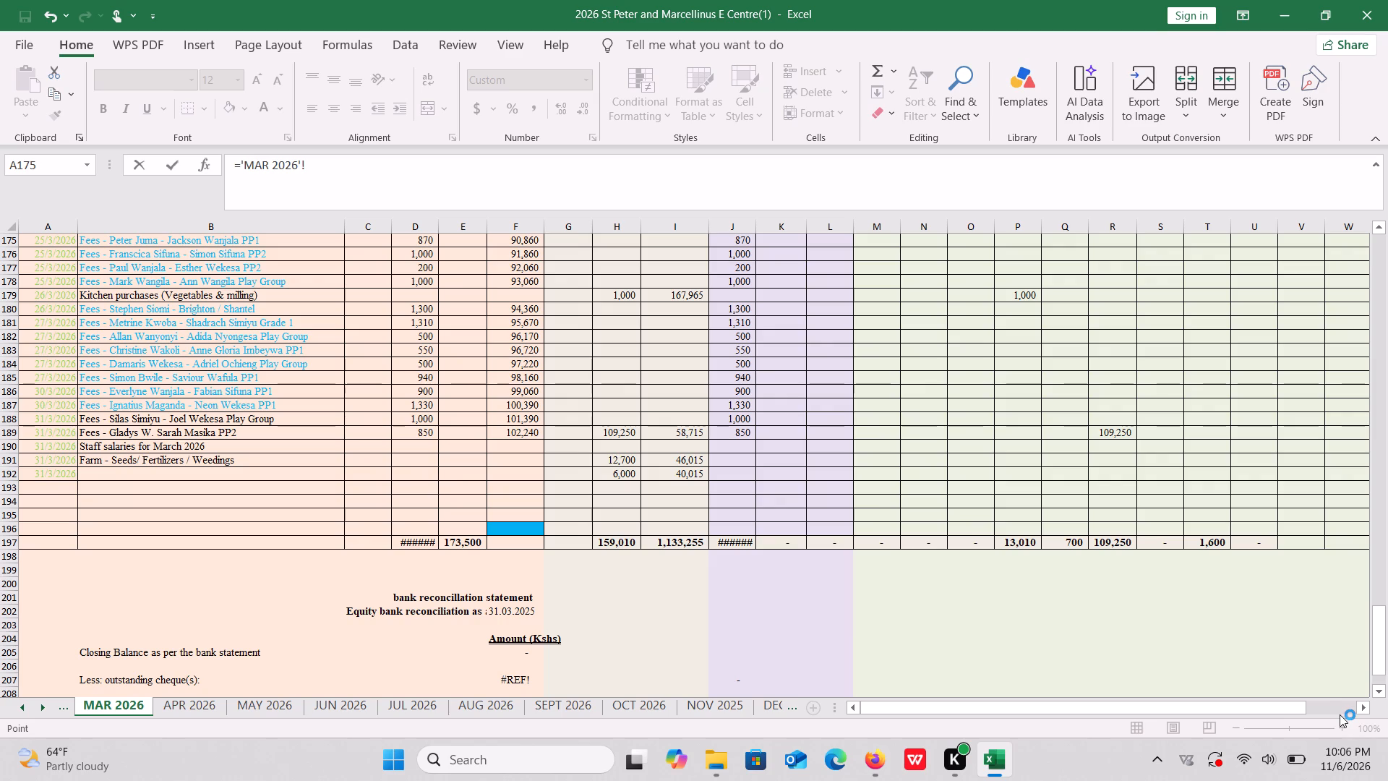
{"action": "left_click", "coordinate": [1346, 707]}
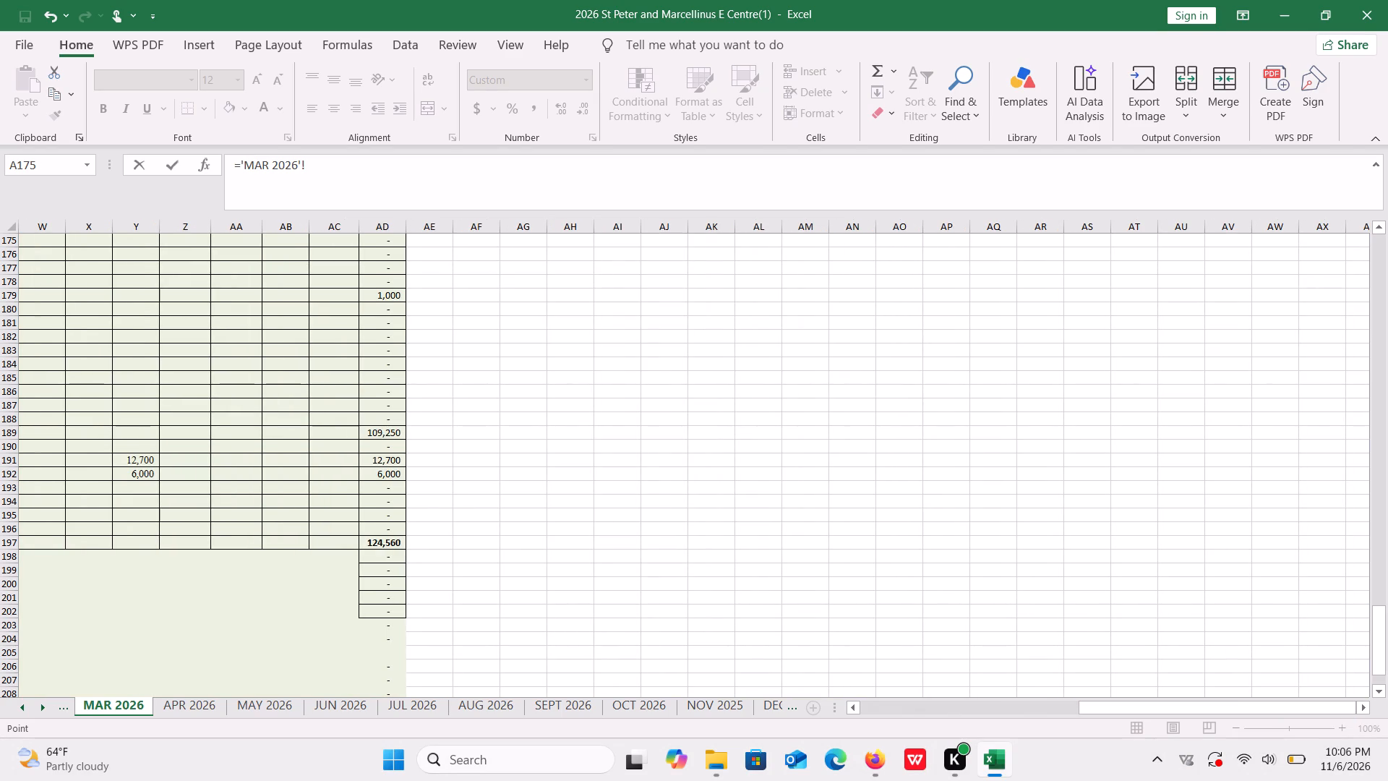
{"action": "left_click", "coordinate": [382, 547]}
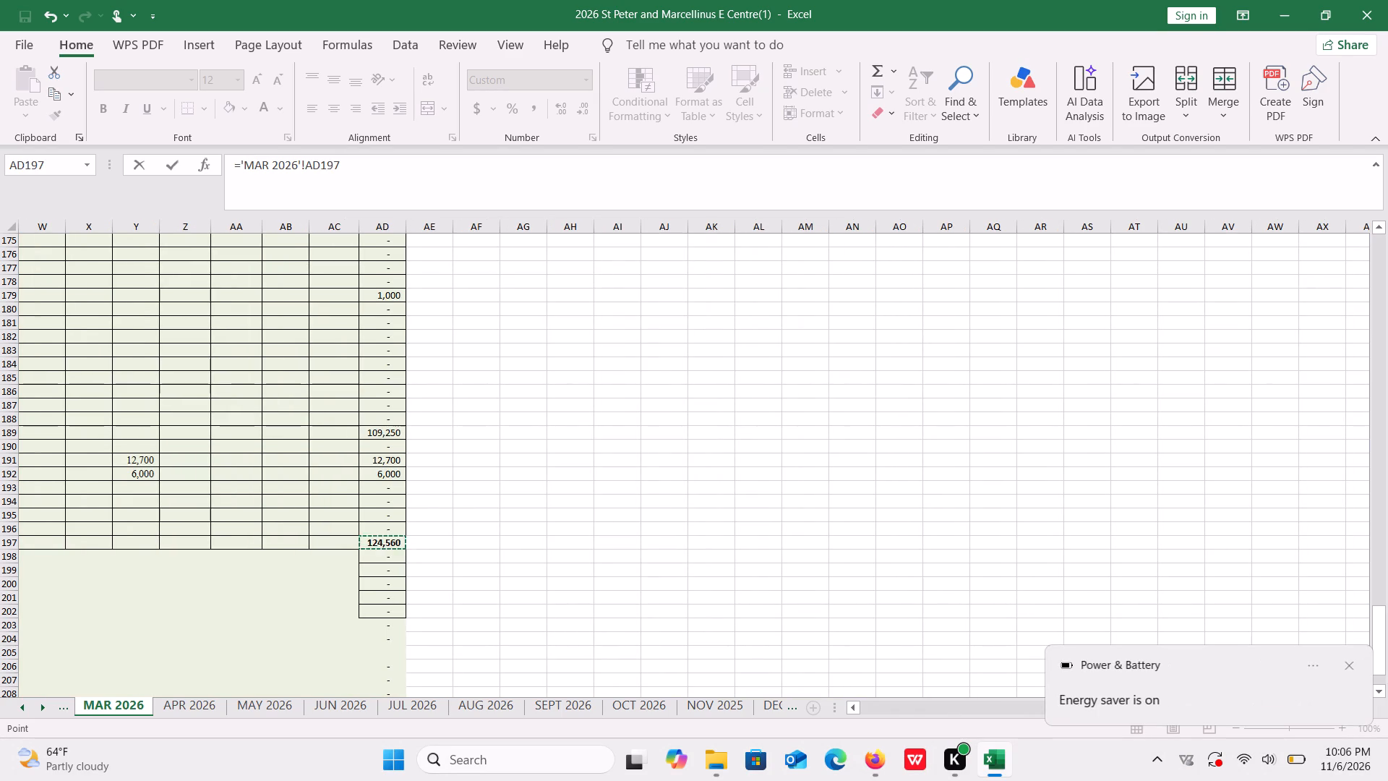
{"action": "key", "text": "Return"}
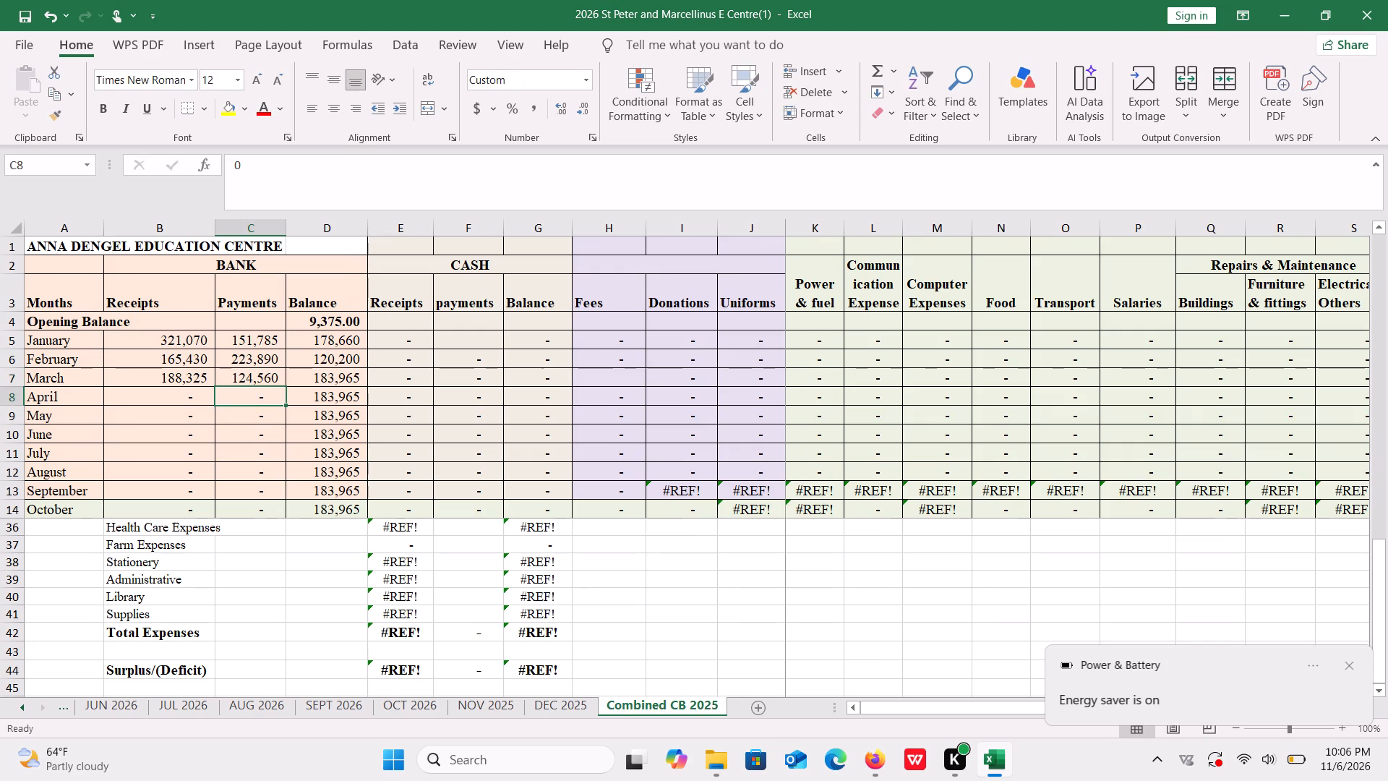
Relink April's bank receipts in B8 to the Co-op Bank receipts total in D63 of the APR 2026 sheet.
{"action": "left_click", "coordinate": [166, 401]}
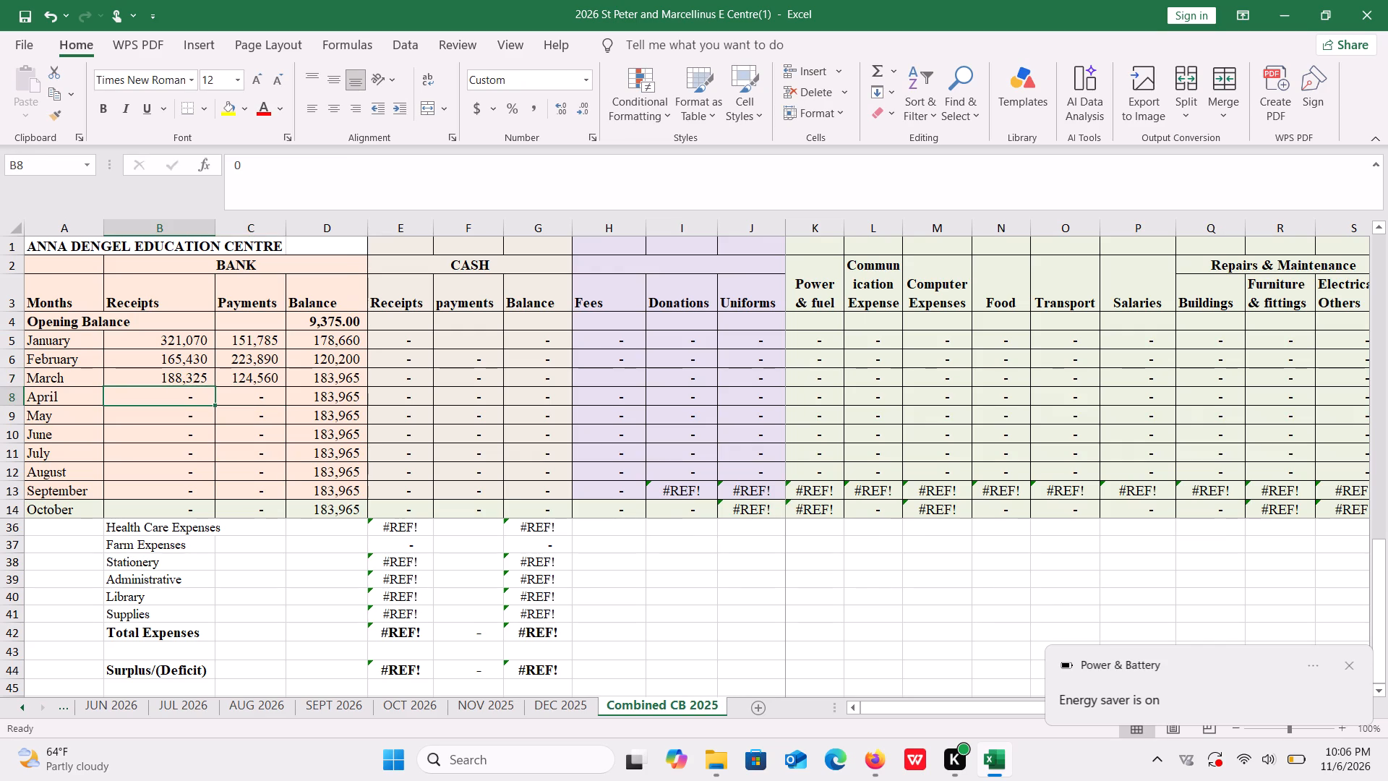
{"action": "key", "text": "equal"}
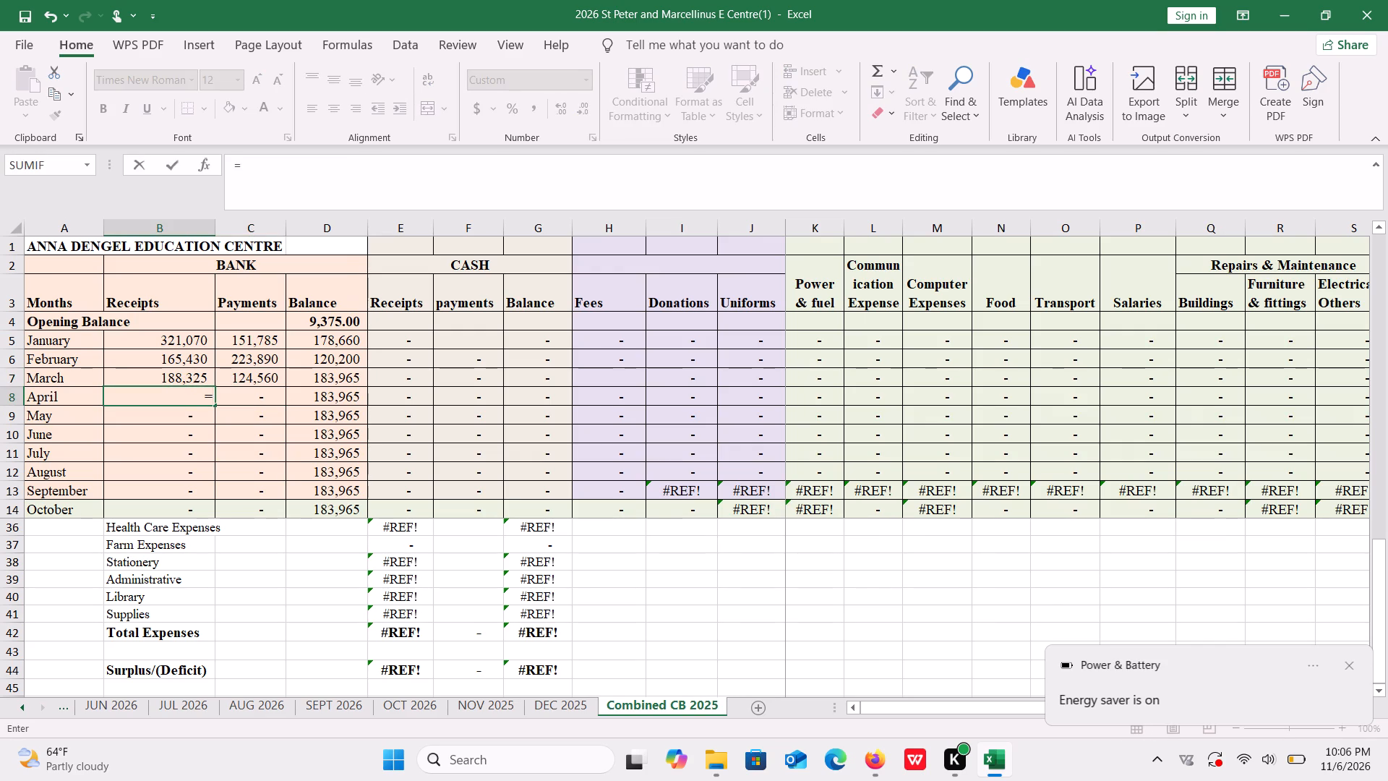
{"action": "double_click", "coordinate": [22, 707]}
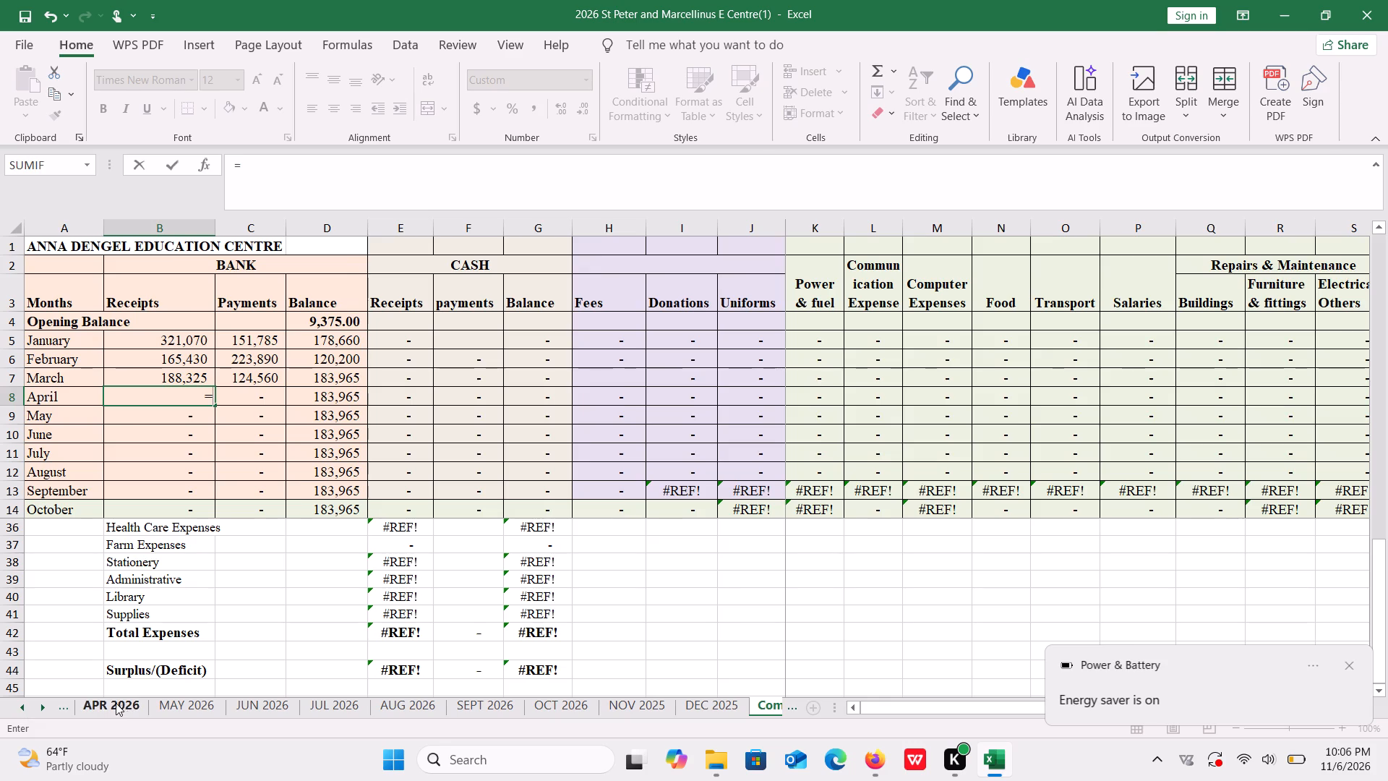
{"action": "left_click", "coordinate": [121, 704]}
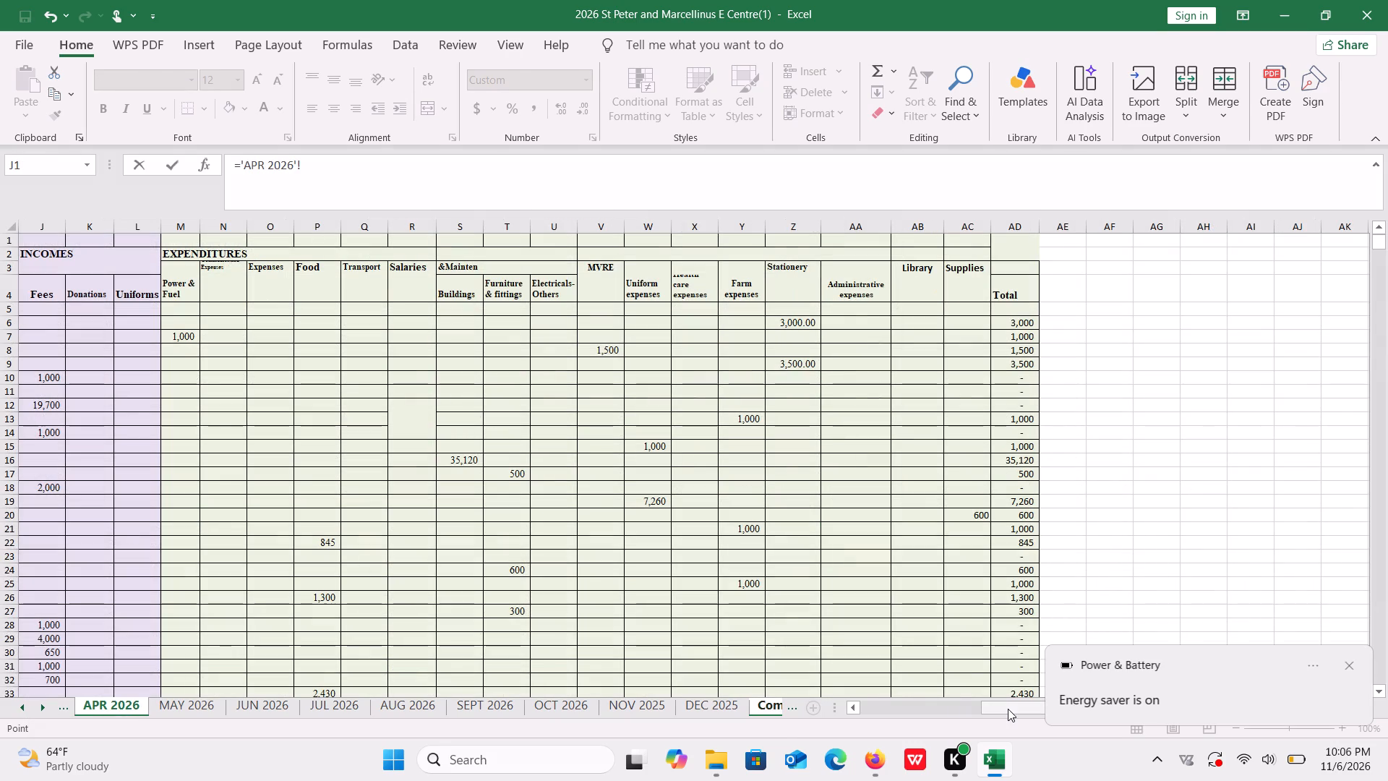
{"action": "left_click_drag", "start_coordinate": [1008, 709], "coordinate": [950, 704]}
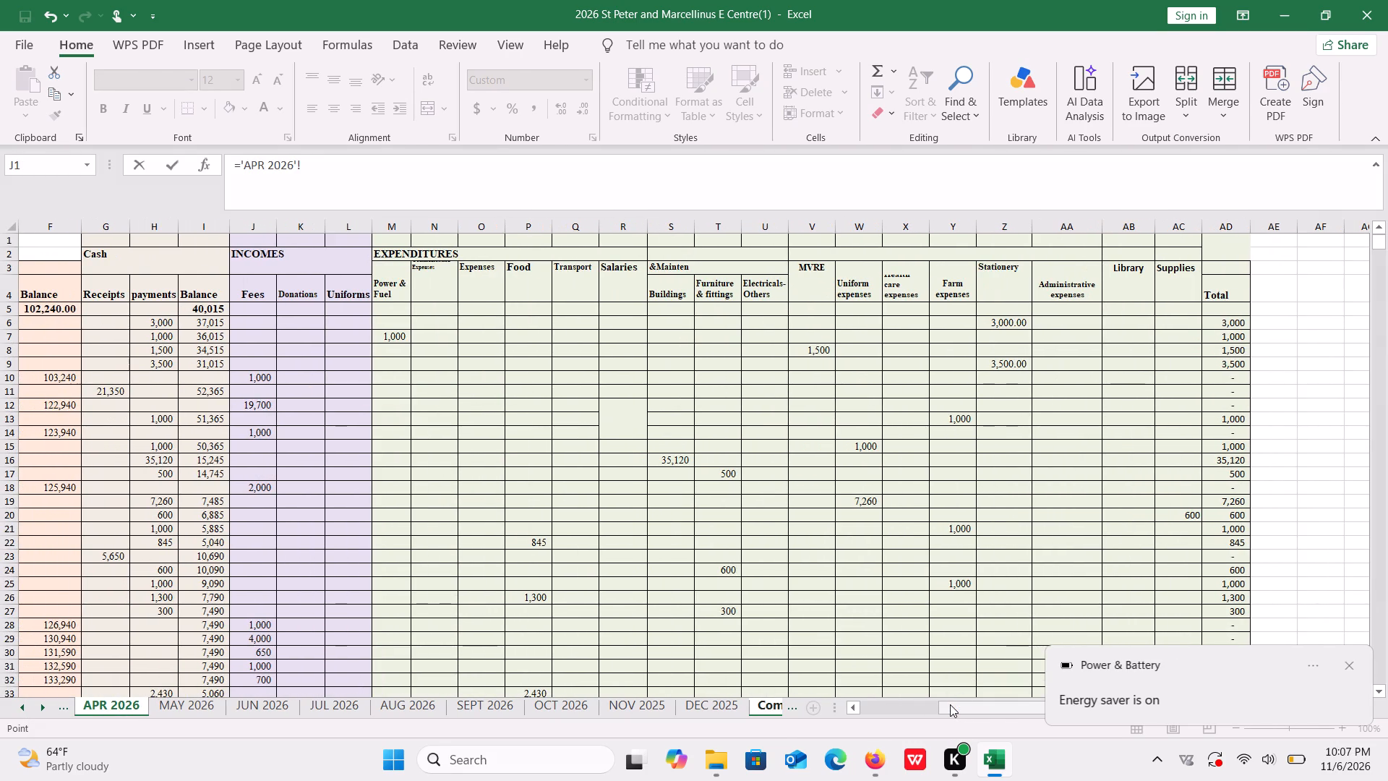
{"action": "left_click_drag", "start_coordinate": [950, 704], "coordinate": [888, 696]}
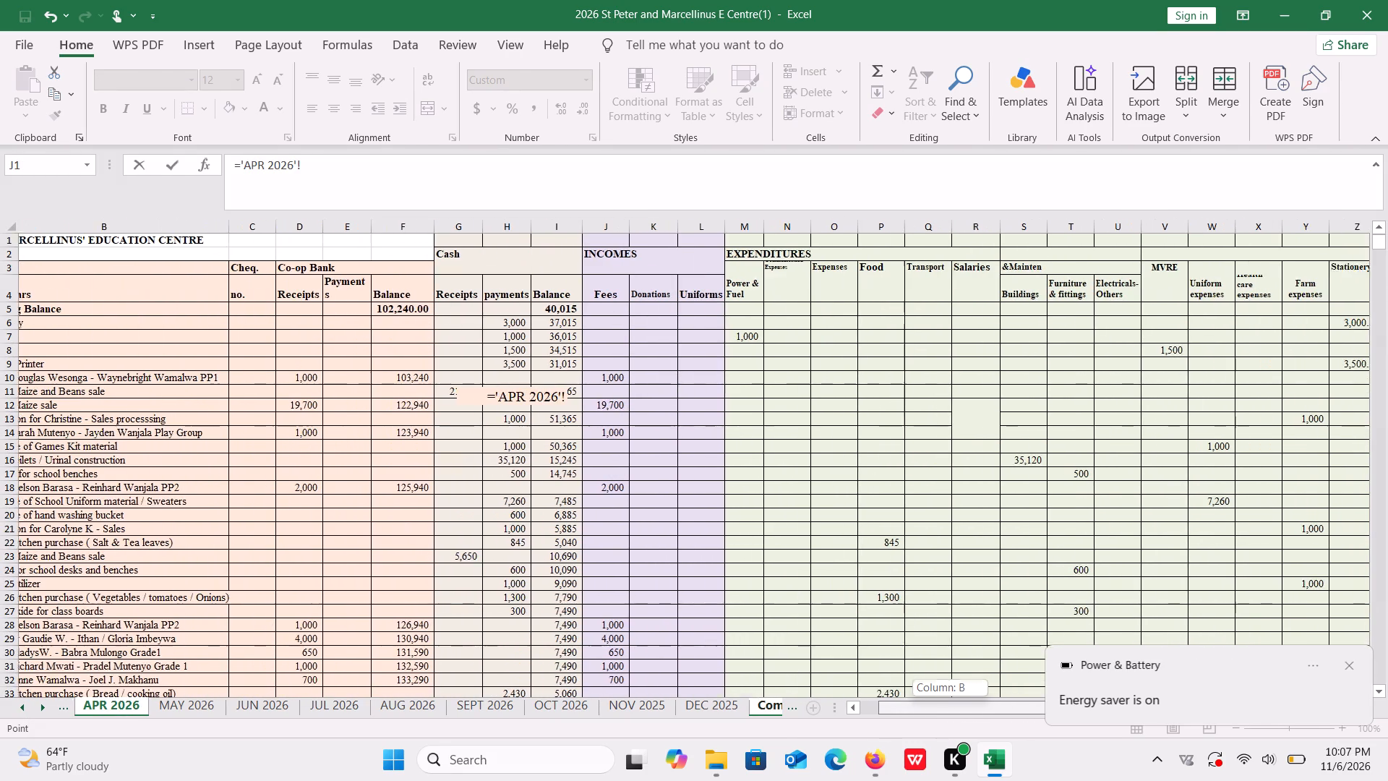
{"action": "double_click", "coordinate": [1384, 317]}
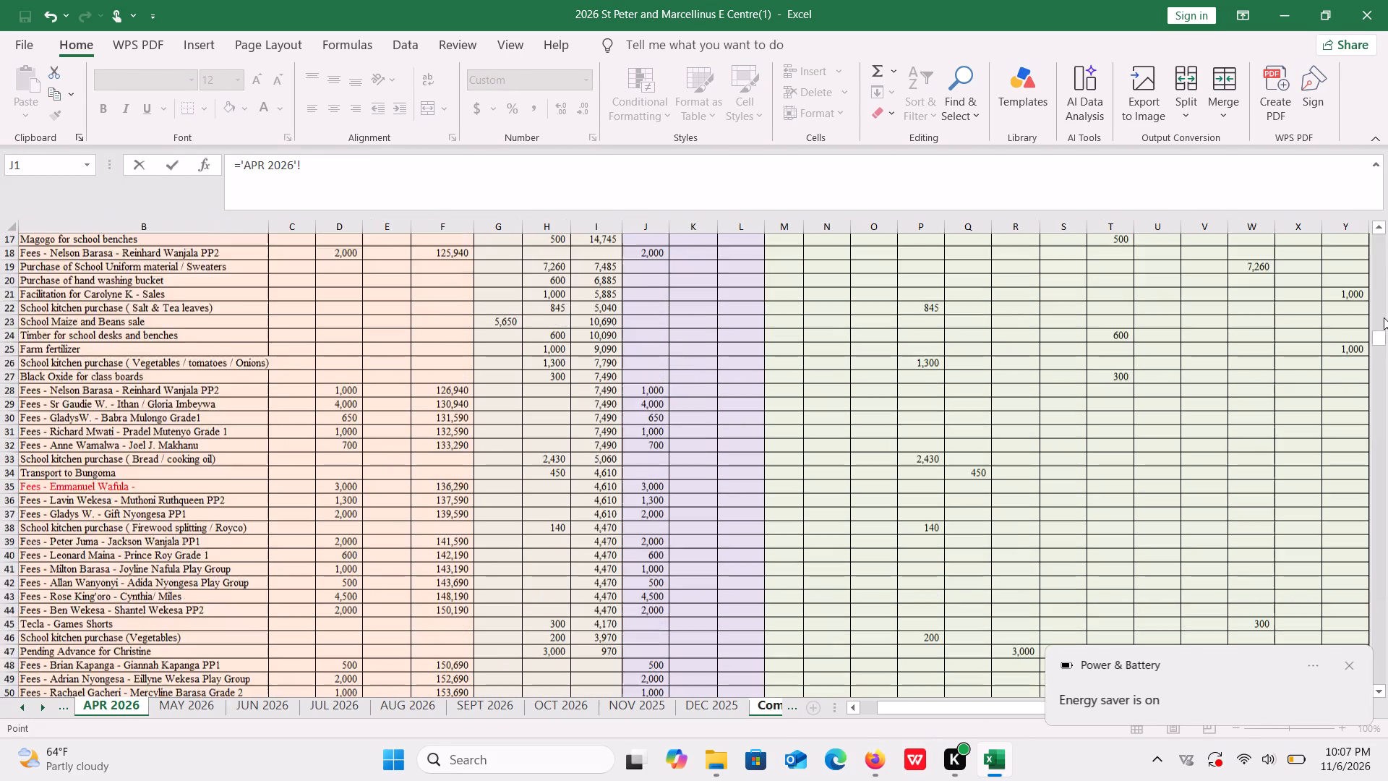
{"action": "left_click_drag", "start_coordinate": [1384, 317], "coordinate": [1387, 460]}
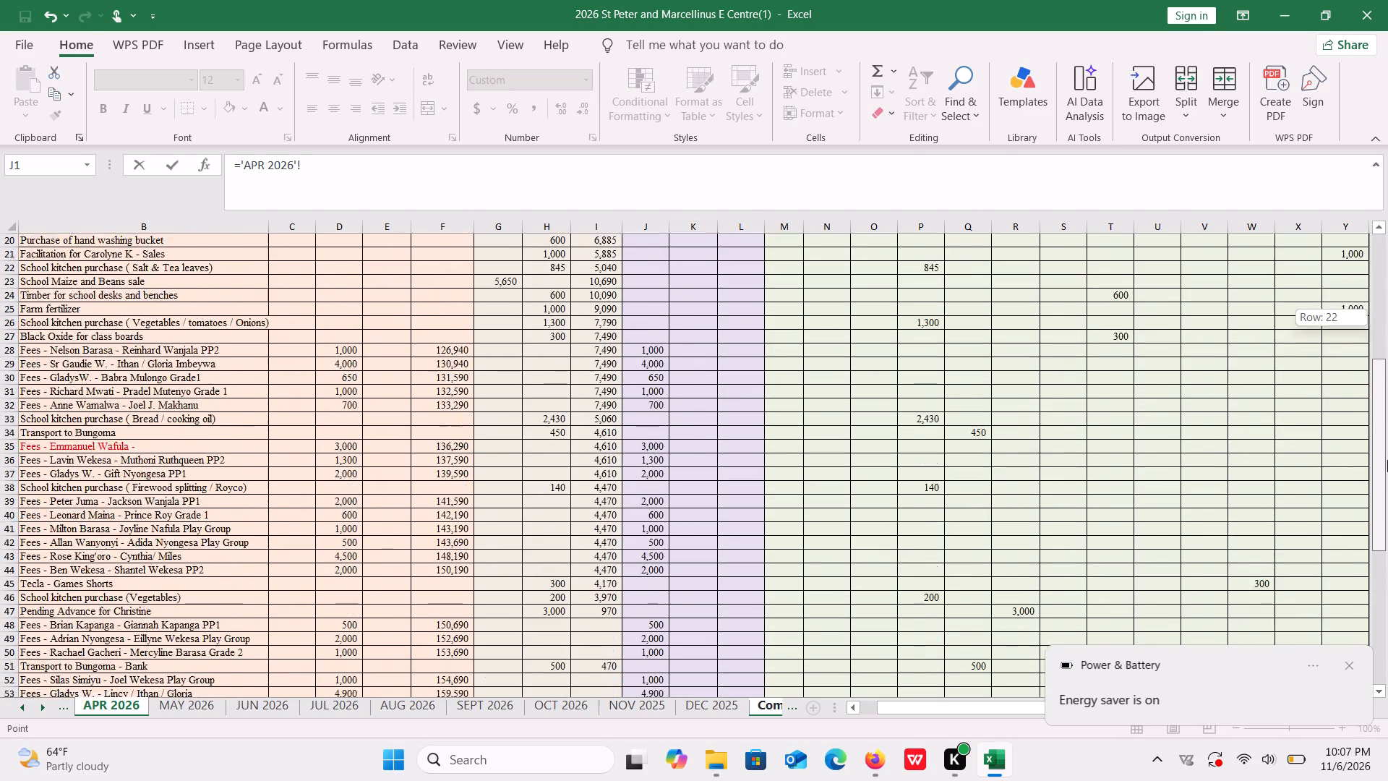
{"action": "left_click_drag", "start_coordinate": [1387, 460], "coordinate": [1387, 539]}
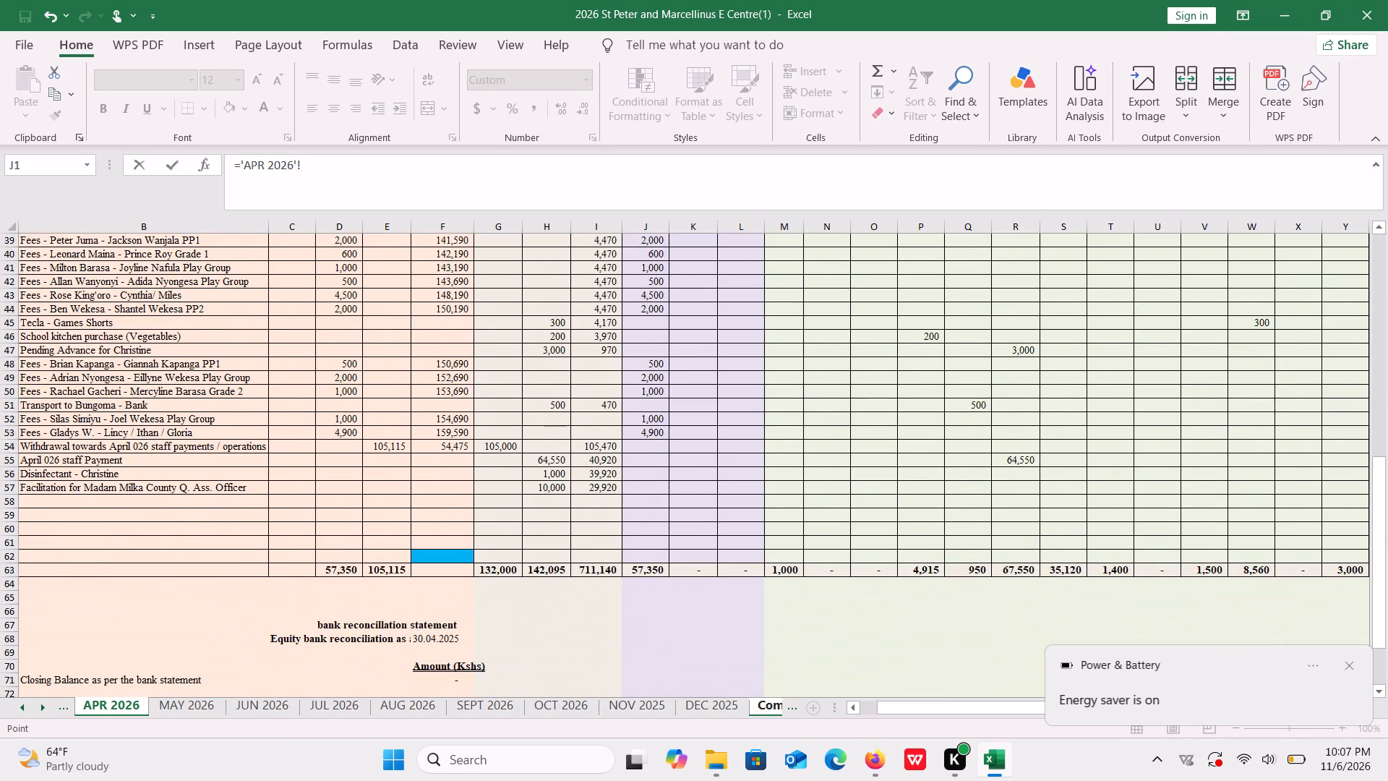
{"action": "left_click", "coordinate": [336, 568]}
{"action": "key", "text": "Return"}
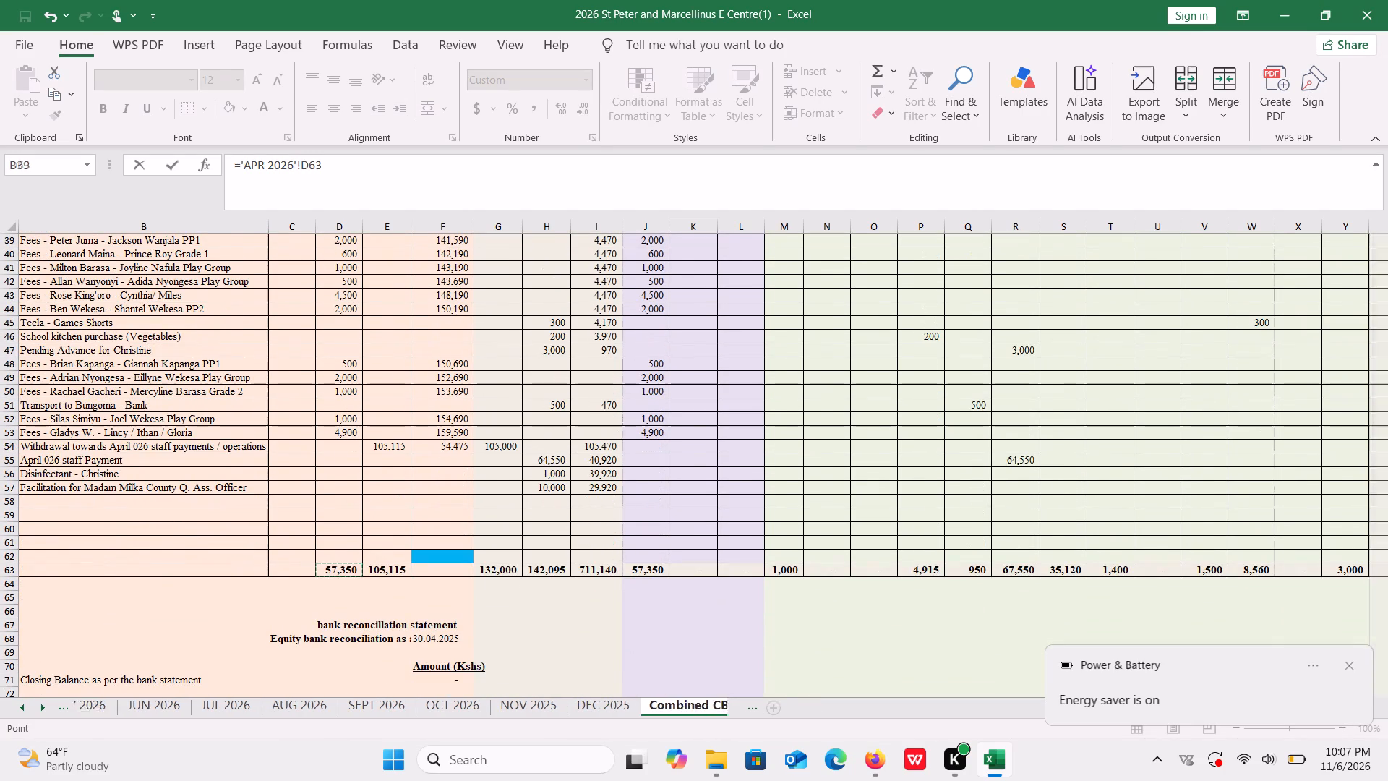
Relink April's bank payments in C8 to the expenditure grand total in AD63 of the APR 2026 sheet.
{"action": "left_click", "coordinate": [241, 397]}
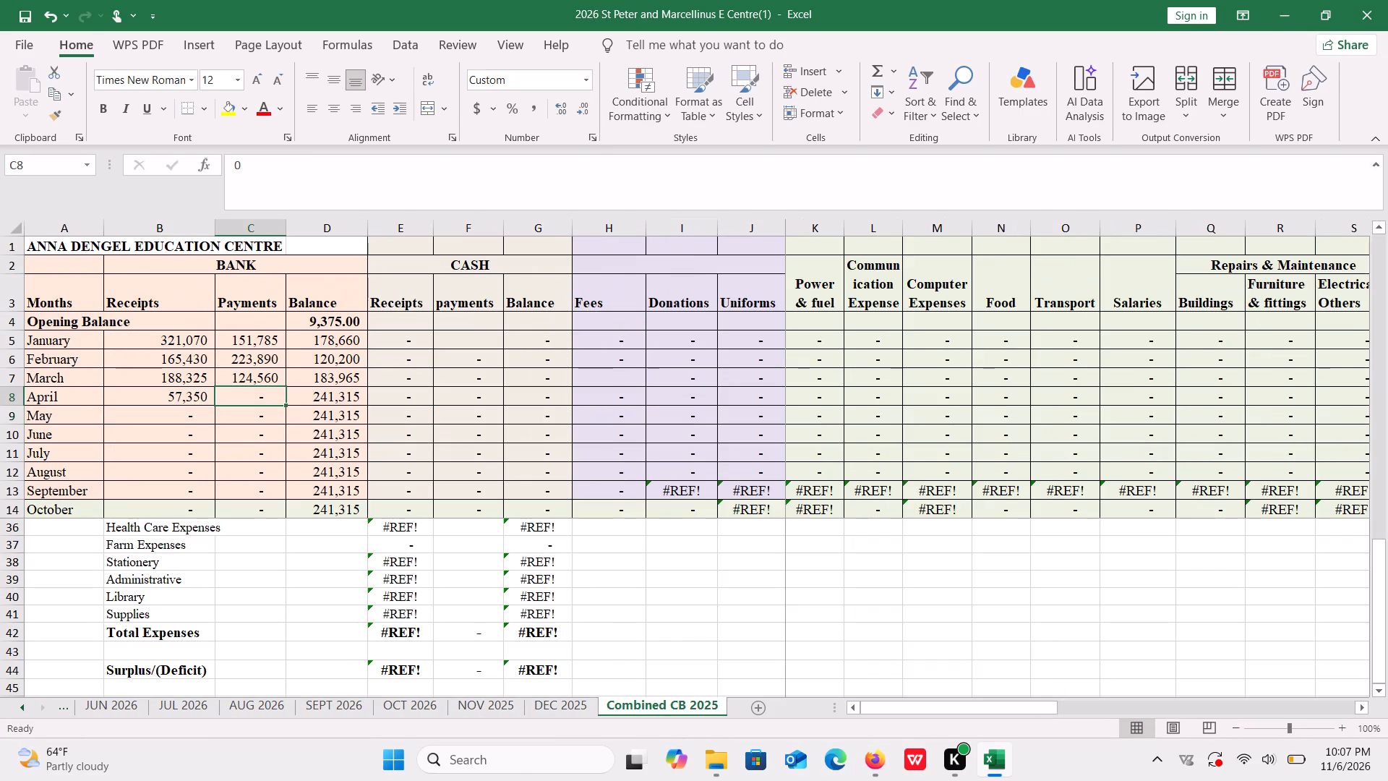
{"action": "key", "text": "equal"}
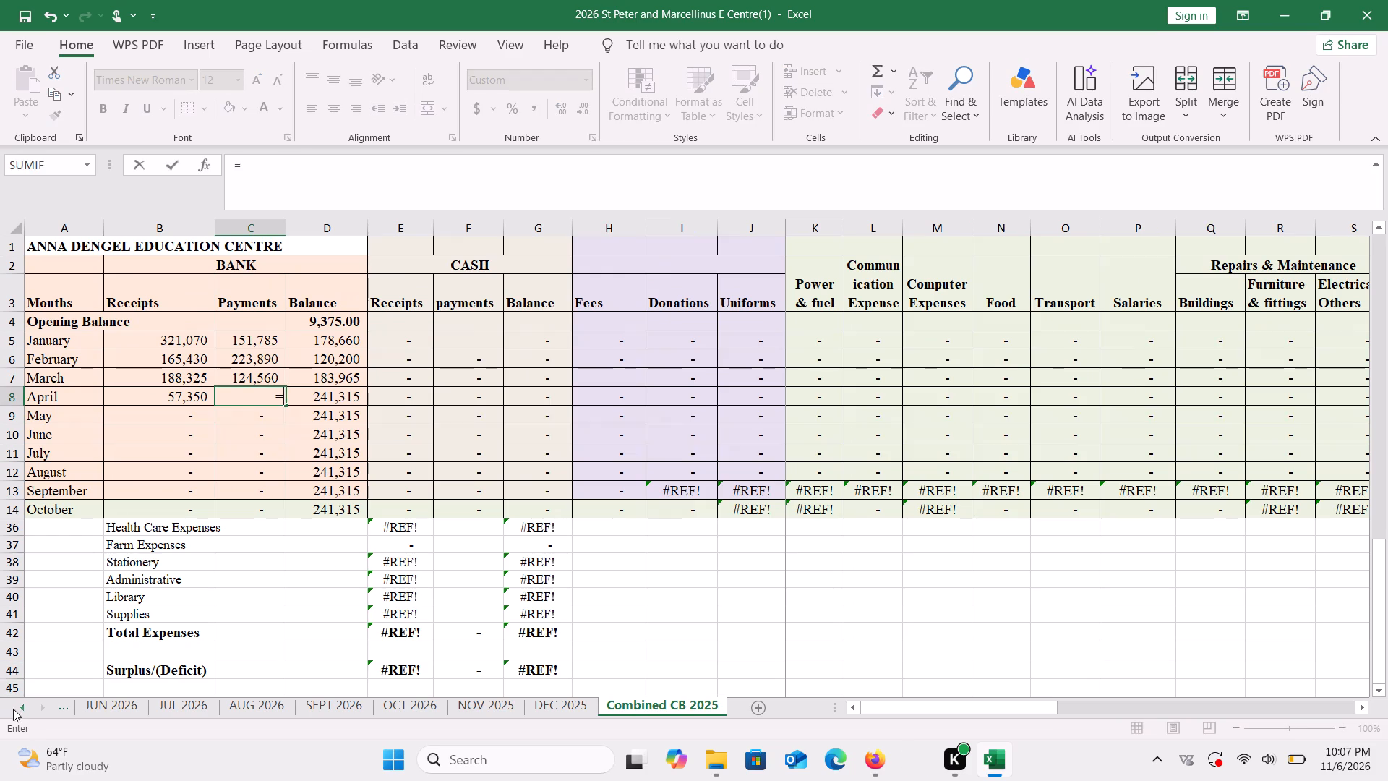
{"action": "left_click", "coordinate": [26, 705]}
{"action": "left_click", "coordinate": [26, 705]}
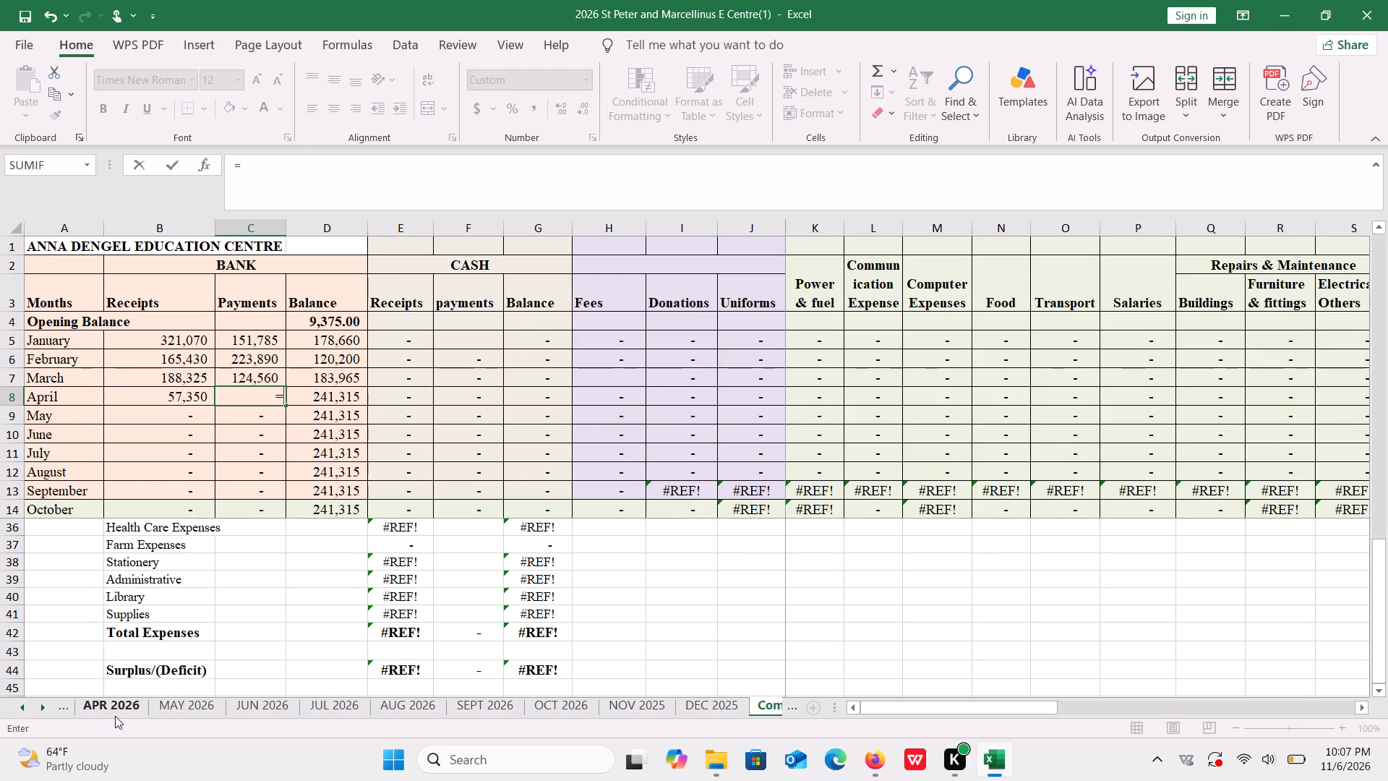
{"action": "left_click", "coordinate": [115, 716]}
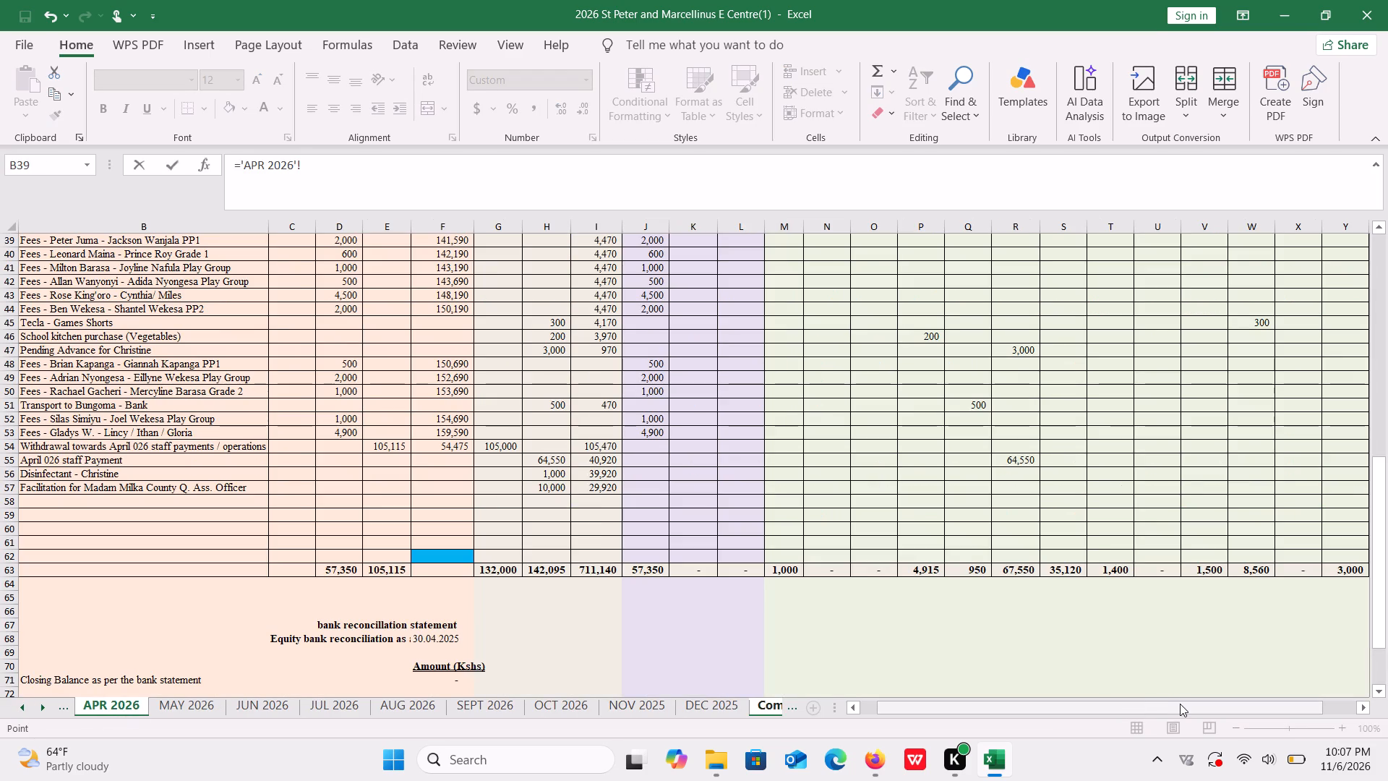
{"action": "left_click_drag", "start_coordinate": [1180, 704], "coordinate": [1272, 708]}
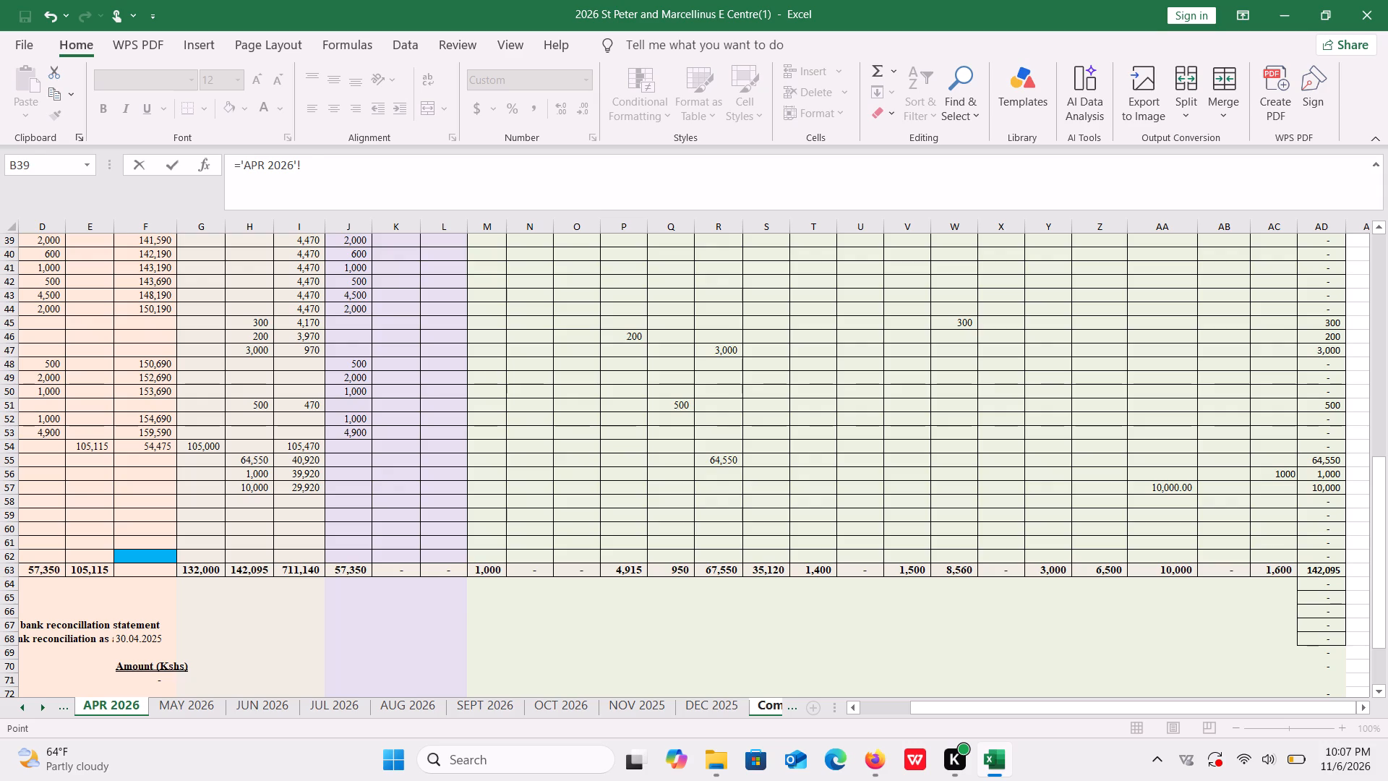
{"action": "left_click", "coordinate": [1323, 571]}
{"action": "key", "text": "Return"}
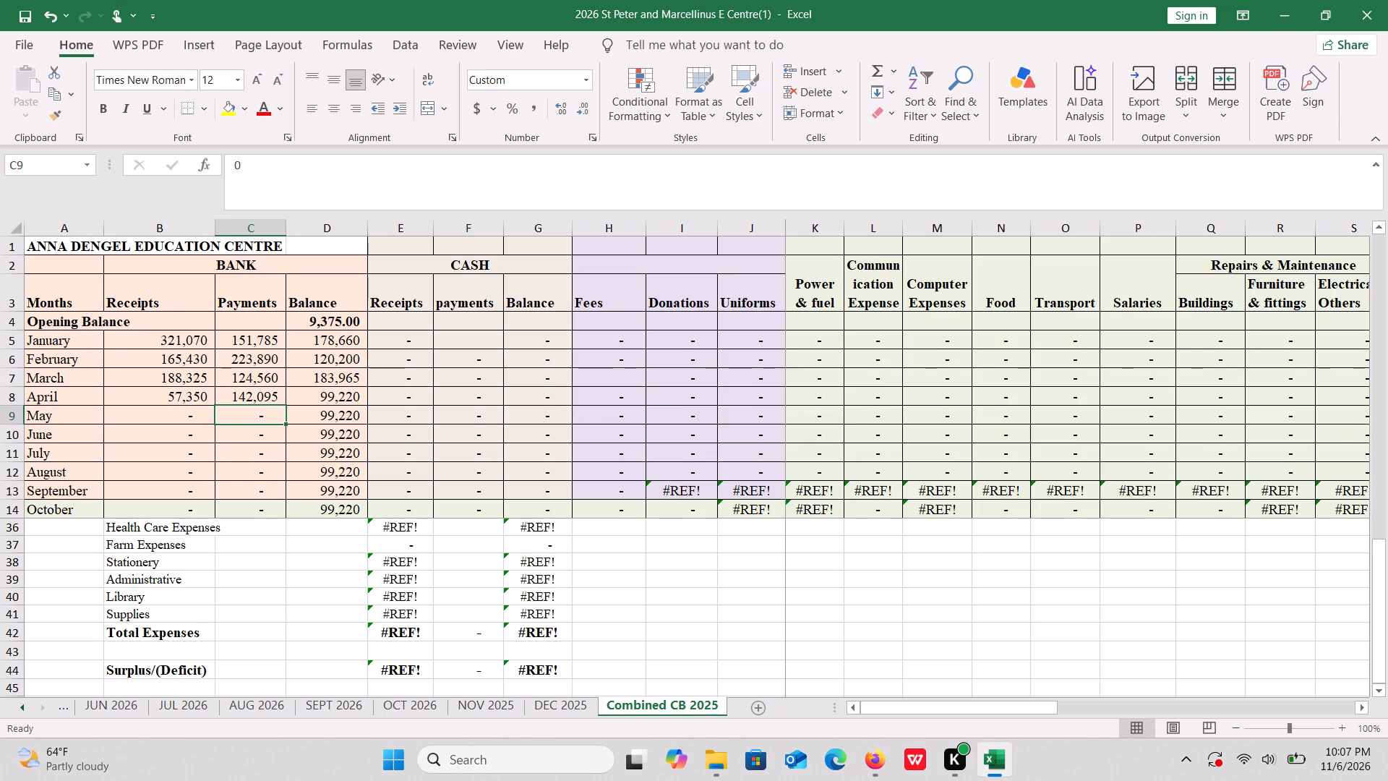
Relink May's bank receipts in B9 to the bank receipts total in D217 of the MAY 2026 sheet.
{"action": "left_click", "coordinate": [158, 414]}
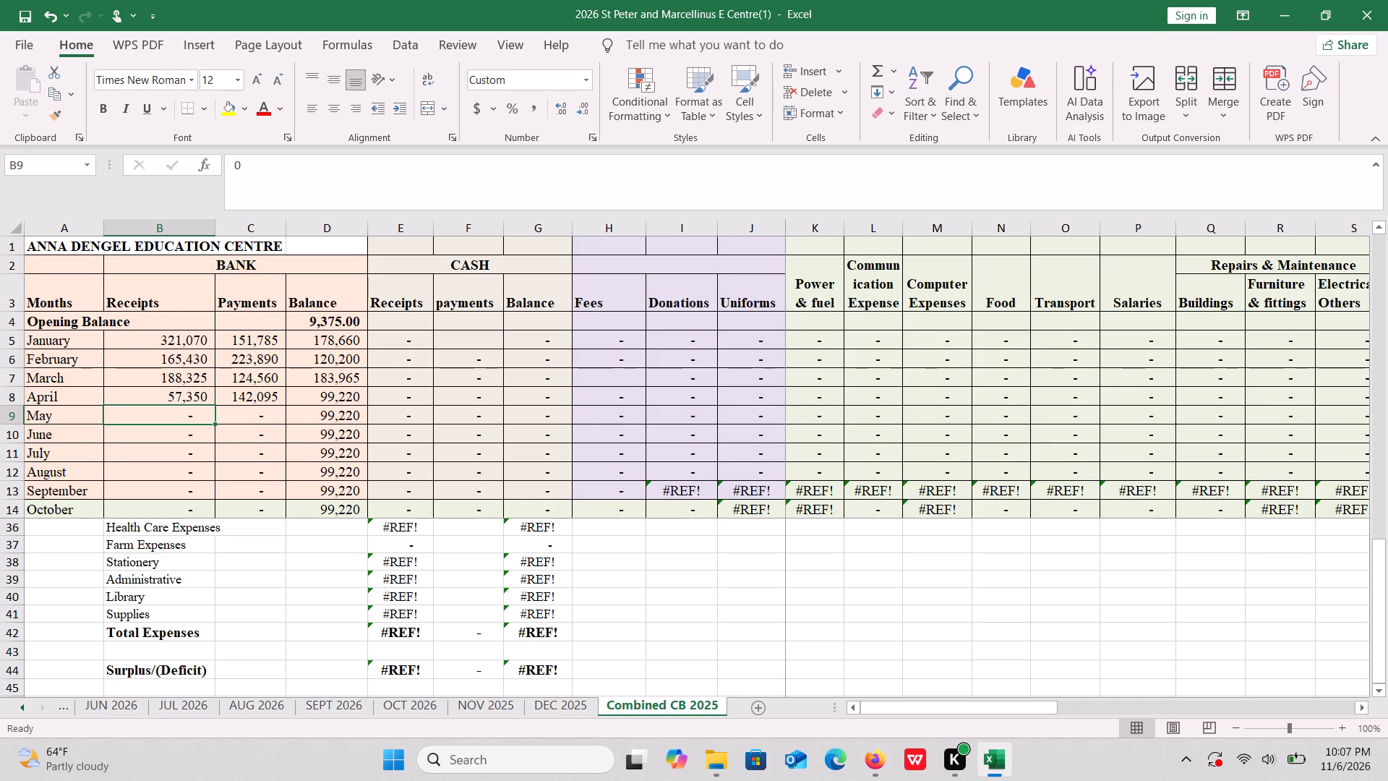
{"action": "key", "text": "equal"}
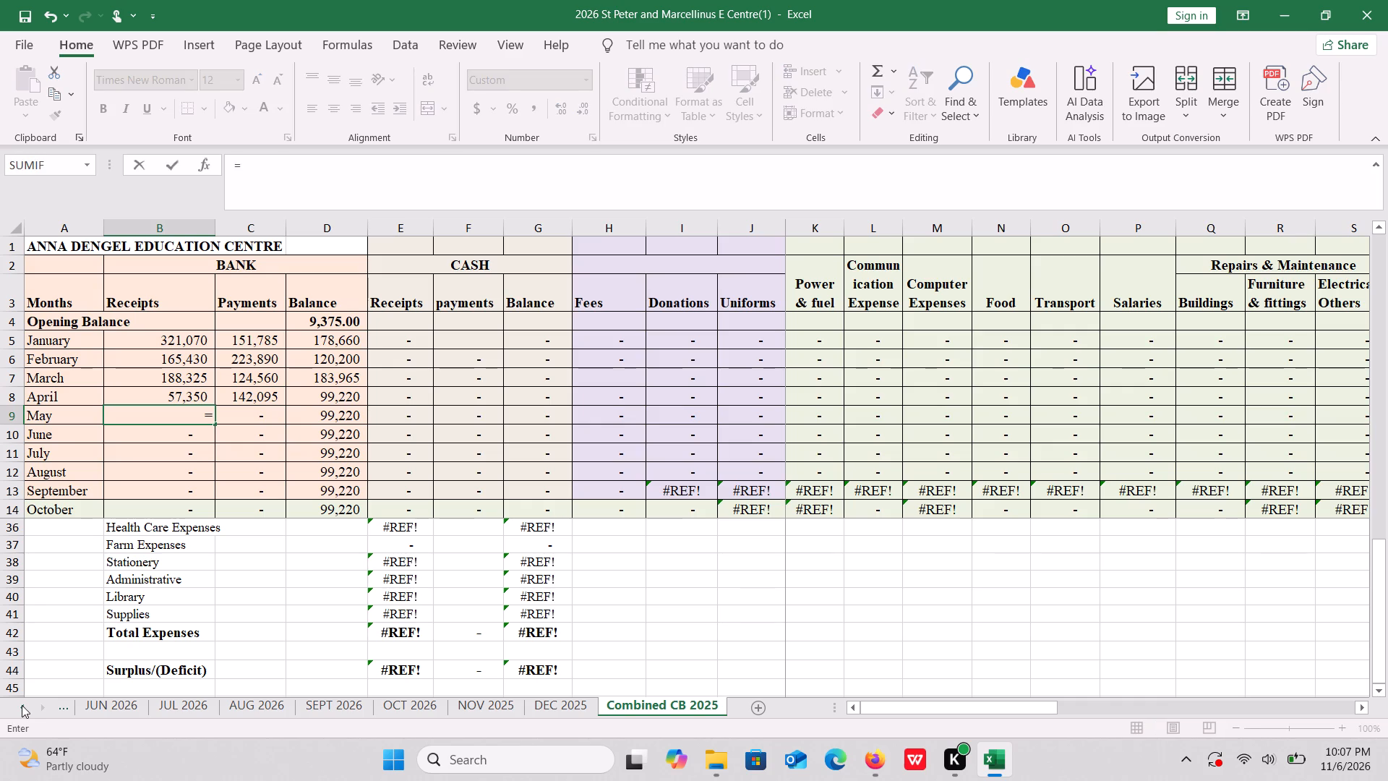
{"action": "left_click", "coordinate": [20, 707]}
{"action": "left_click", "coordinate": [109, 705]}
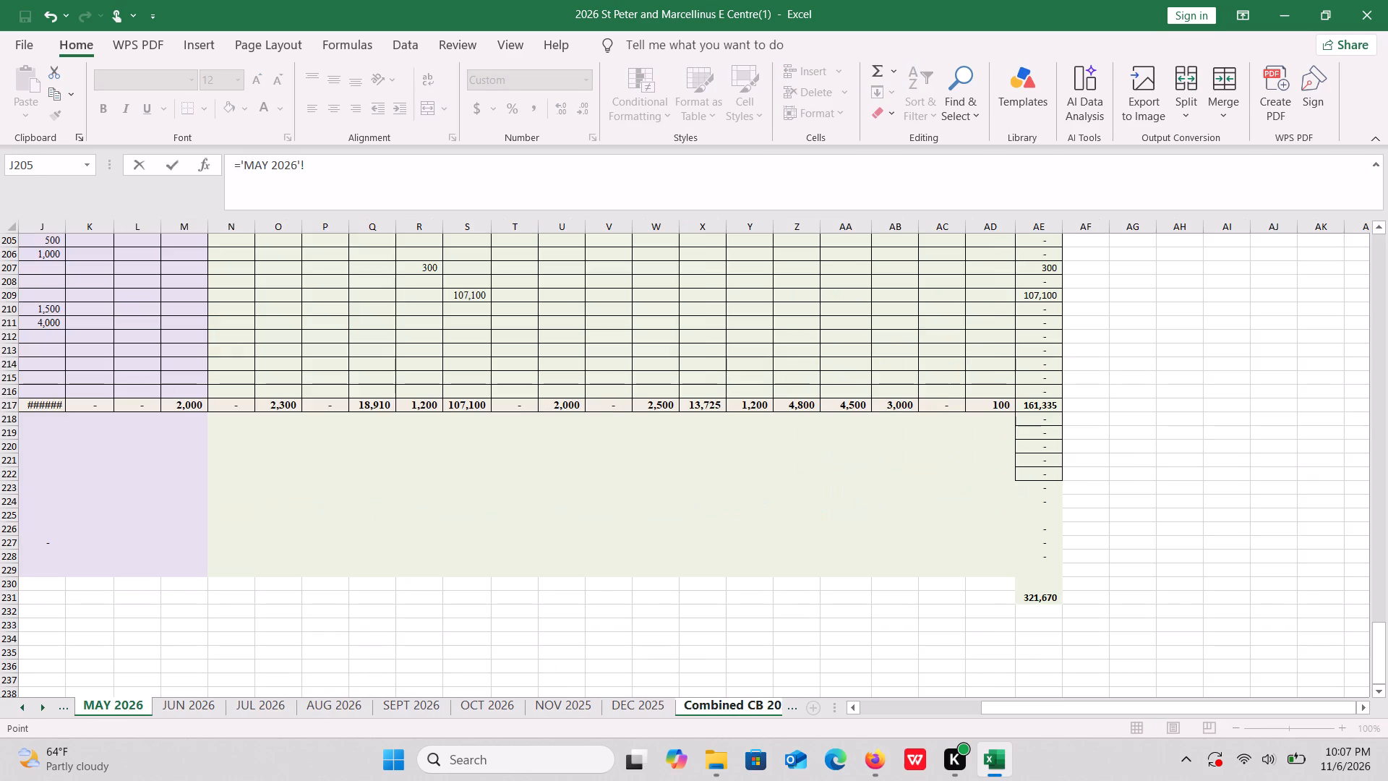
{"action": "left_click", "coordinate": [878, 708]}
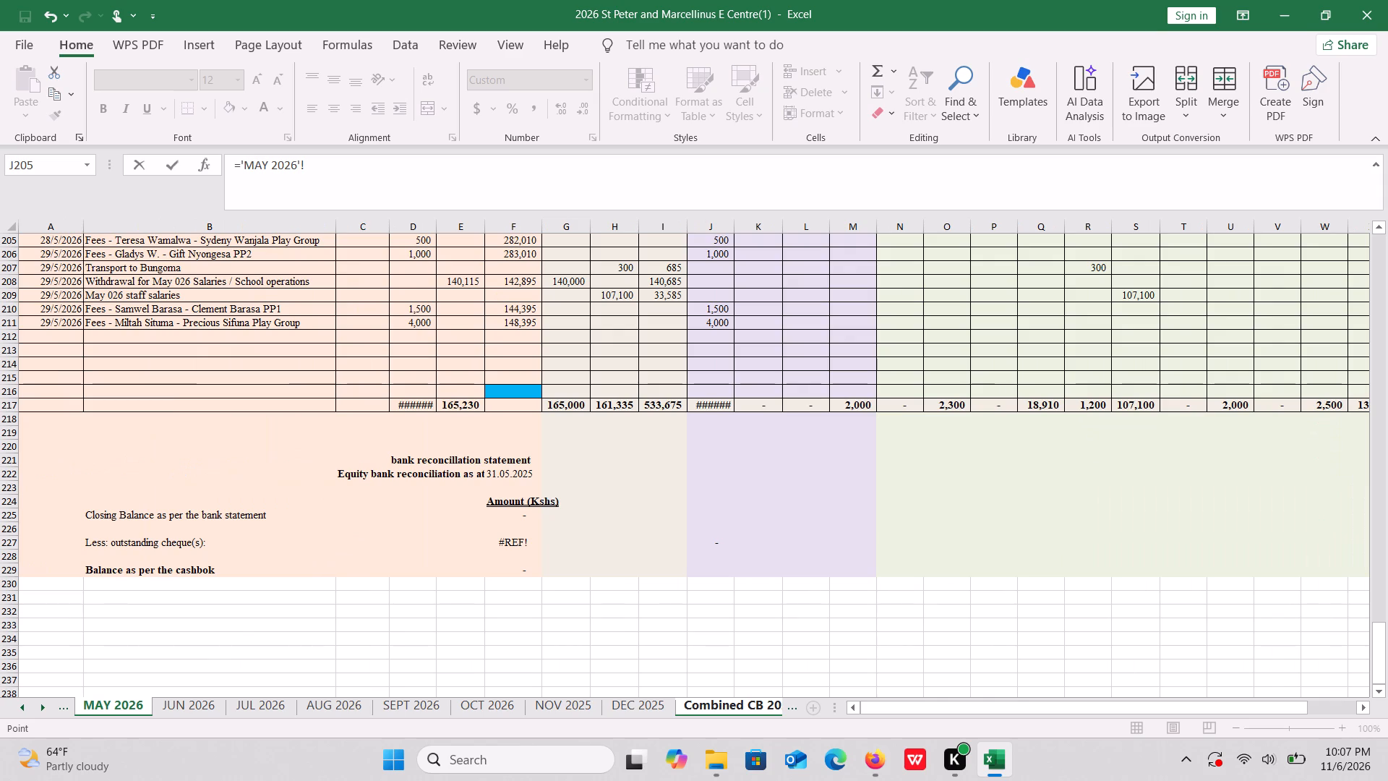
{"action": "left_click", "coordinate": [419, 403]}
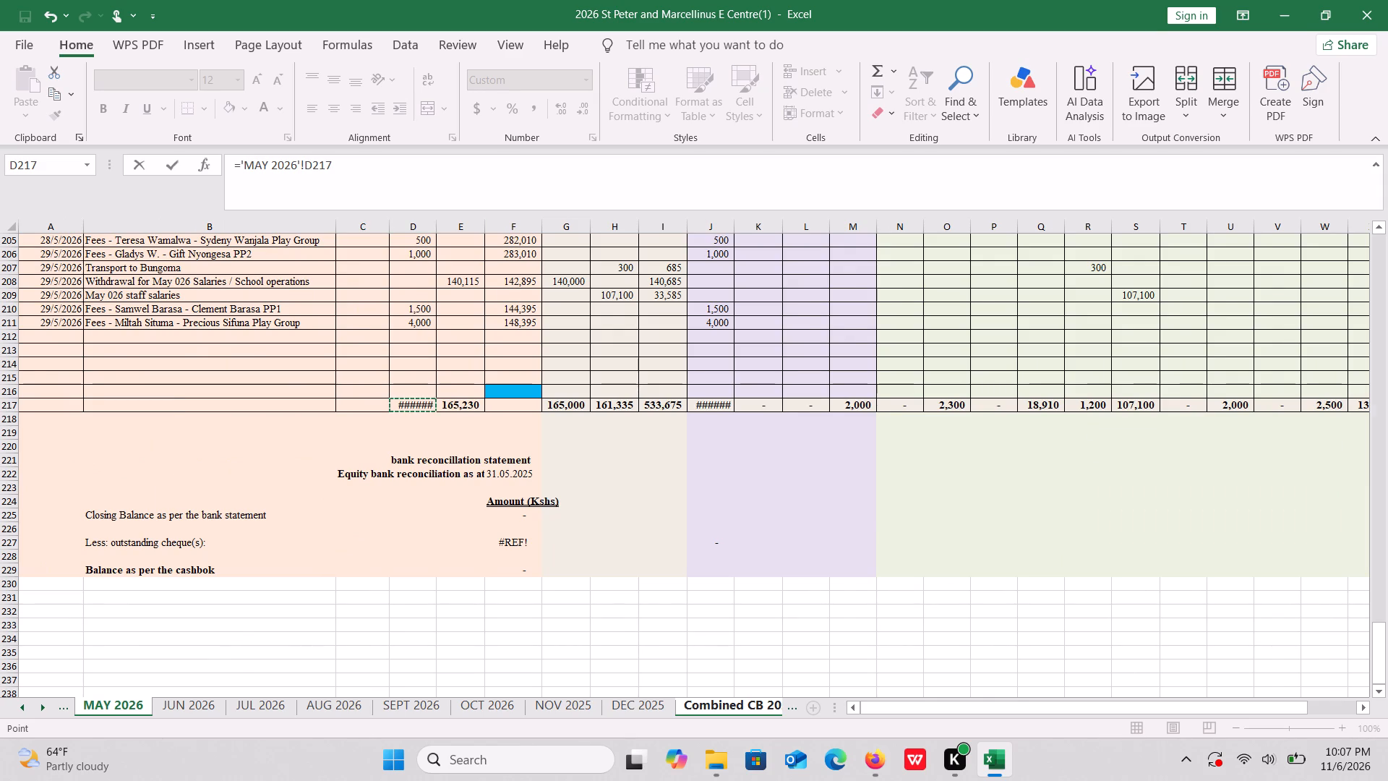
{"action": "key", "text": "Return"}
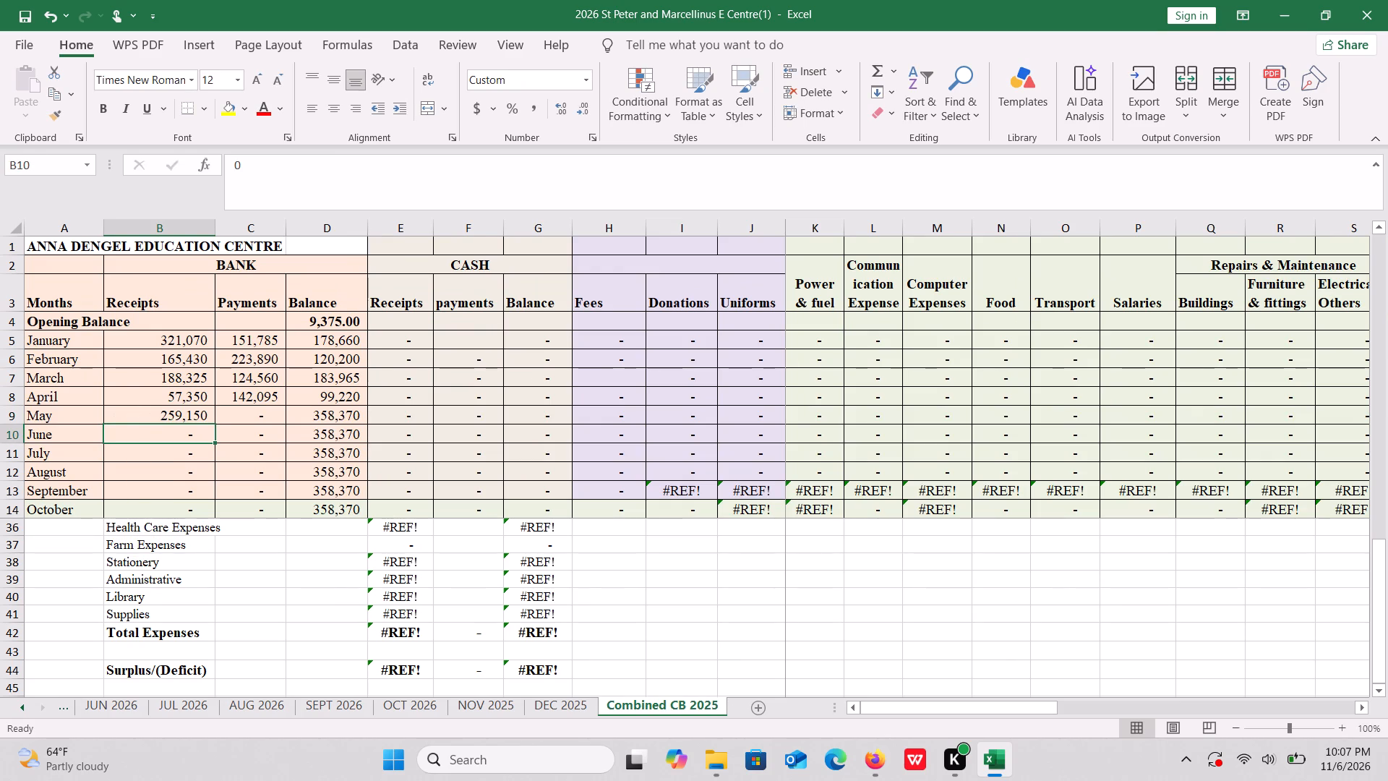
Relink May's bank payments in C9 to the expenditure grand total in AE217 of the MAY 2026 sheet.
{"action": "left_click", "coordinate": [266, 415]}
{"action": "key", "text": "equal"}
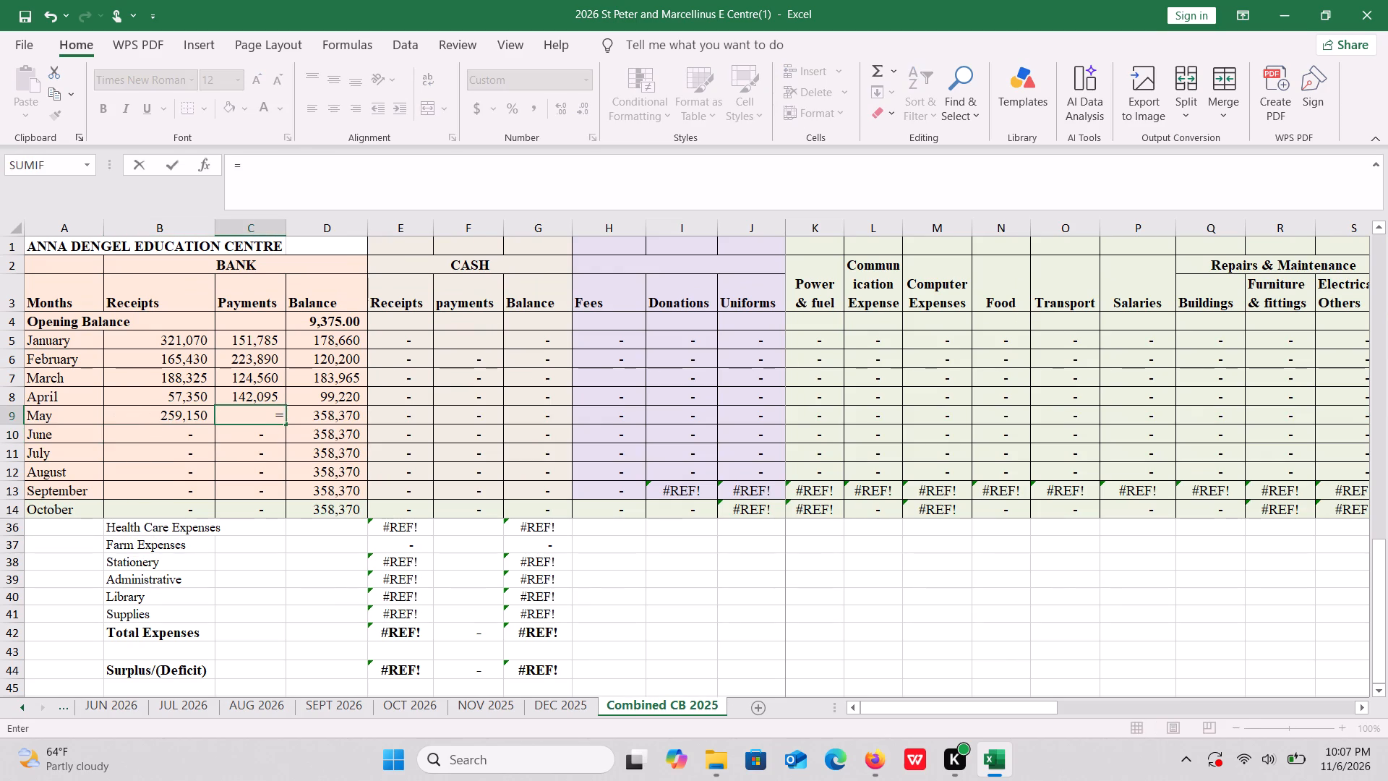
{"action": "left_click", "coordinate": [28, 708]}
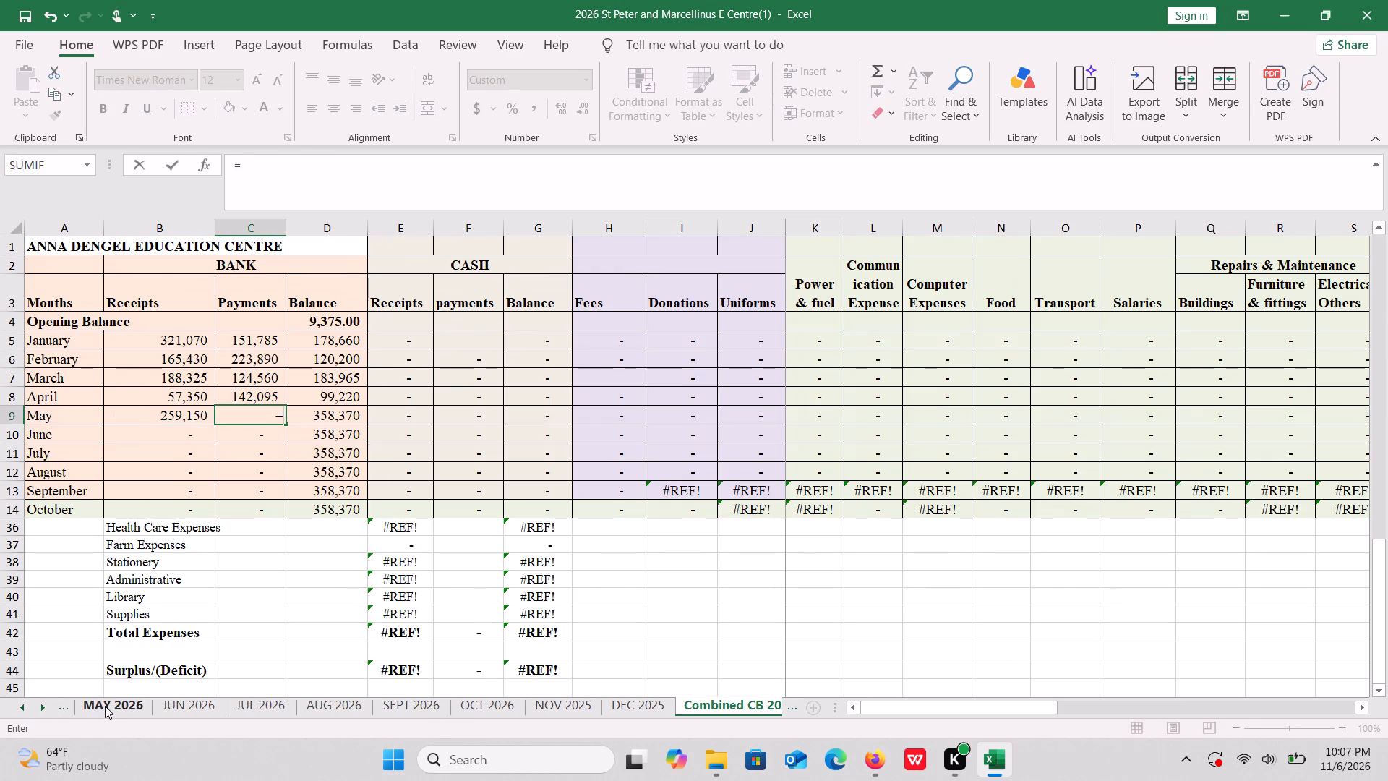
{"action": "left_click", "coordinate": [105, 706]}
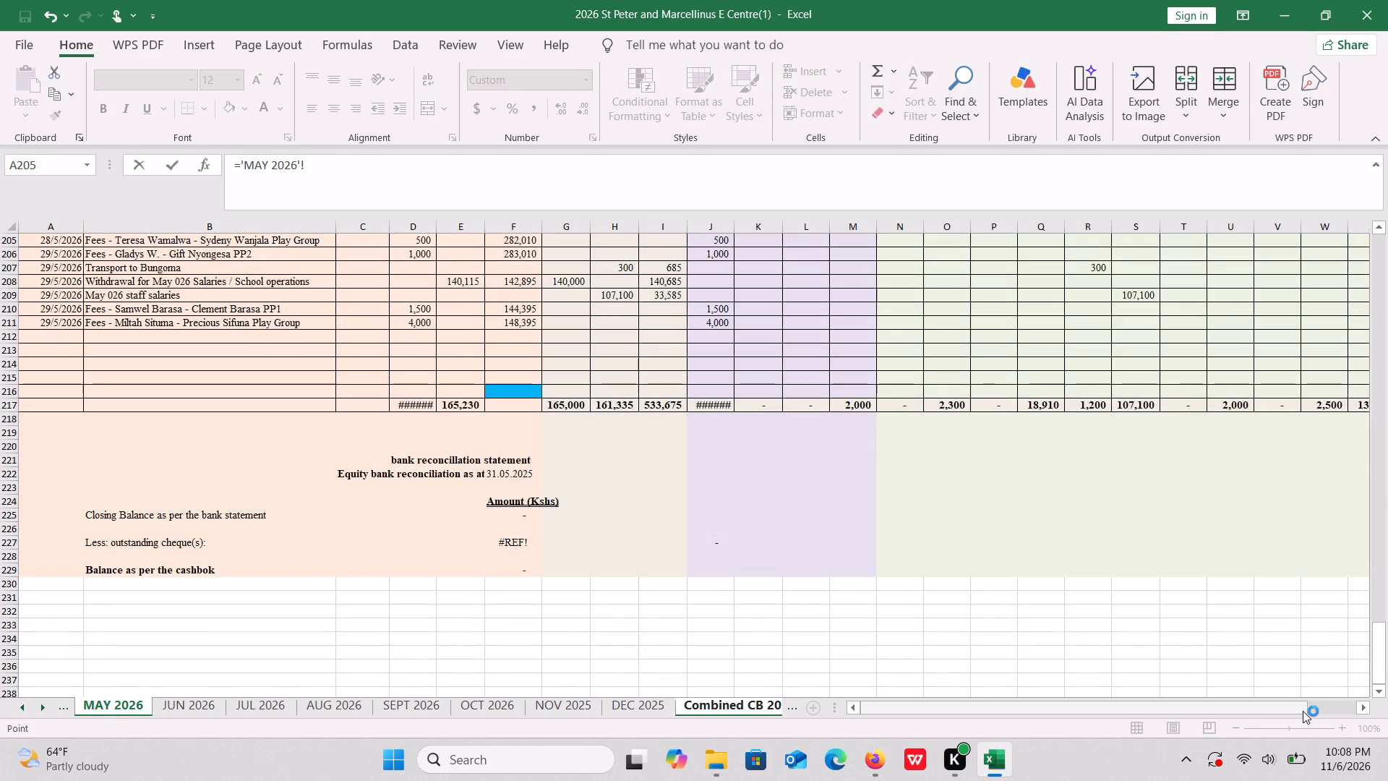
{"action": "left_click", "coordinate": [1320, 707]}
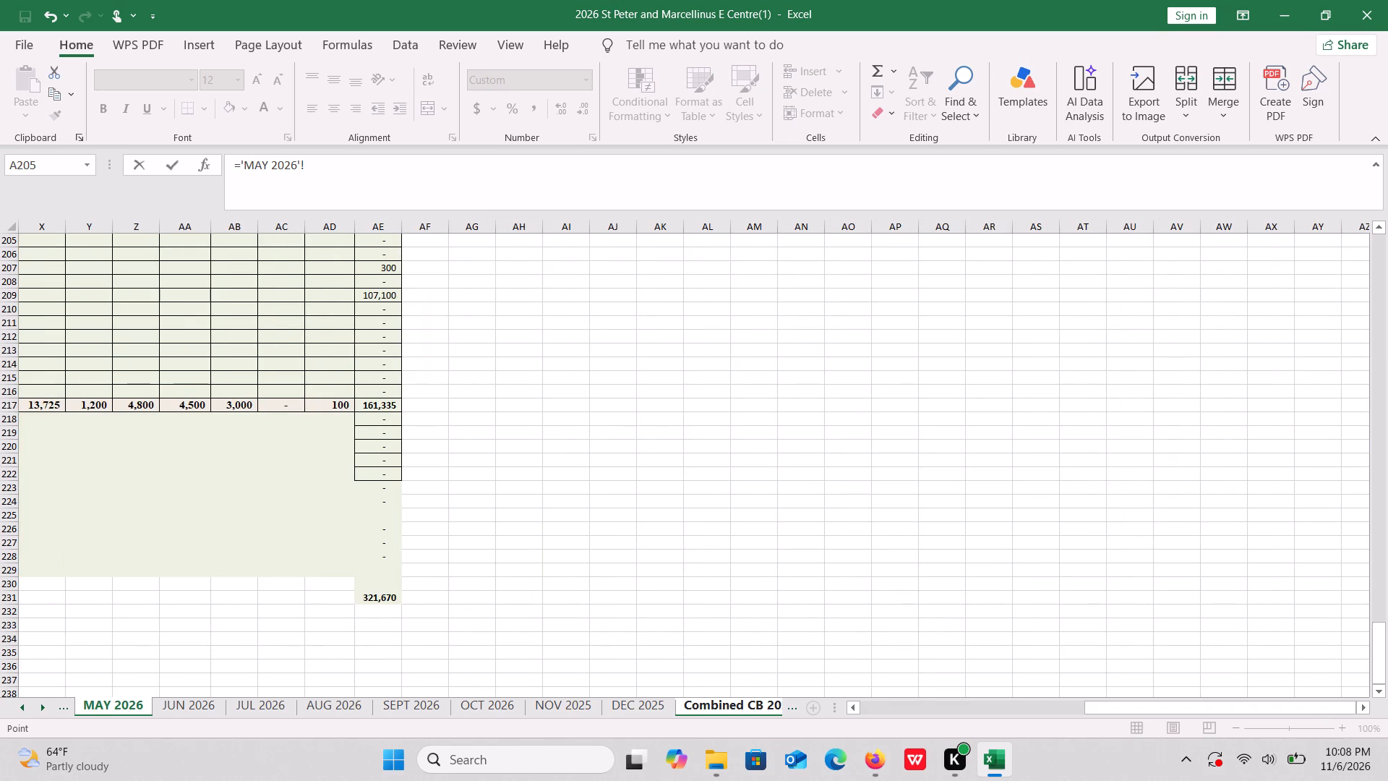
{"action": "left_click", "coordinate": [372, 404]}
{"action": "key", "text": "Return"}
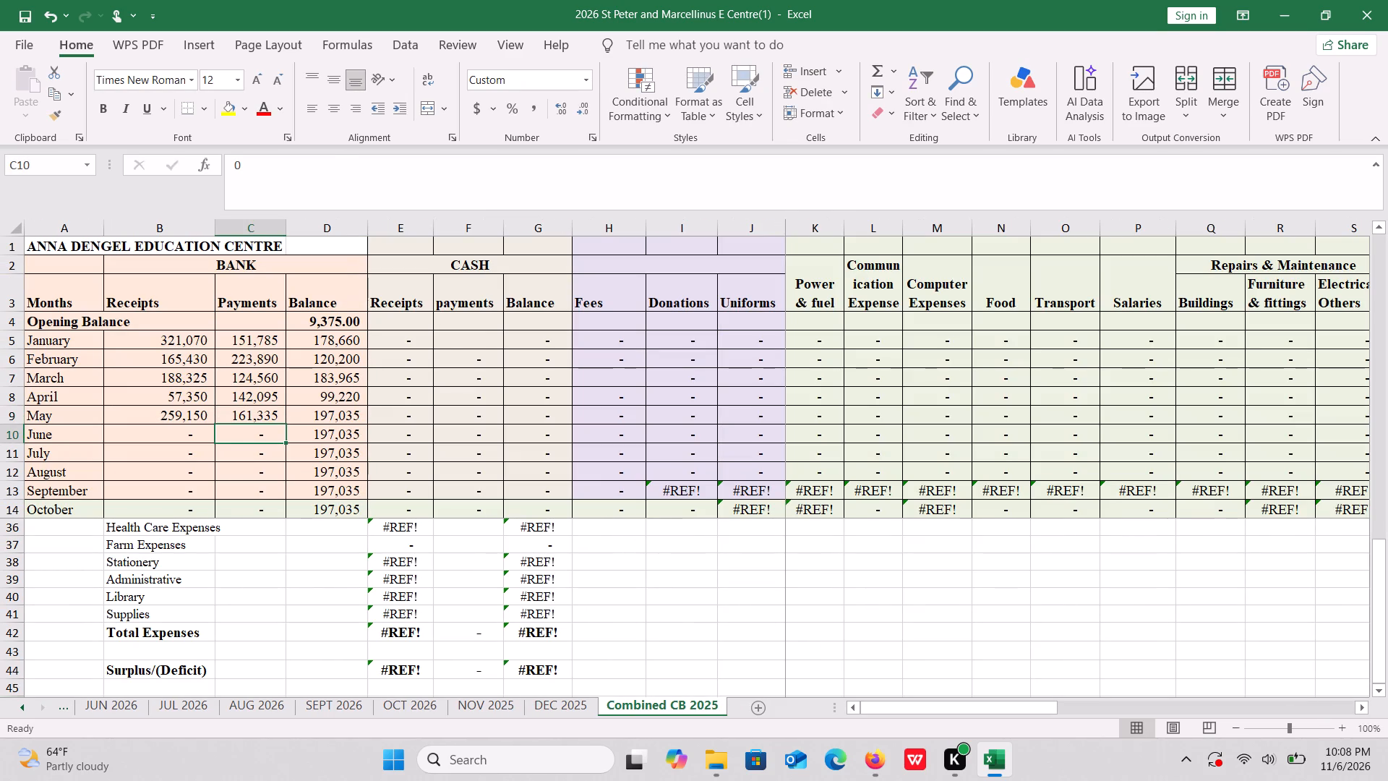
Relink June's bank receipts in B10 to the bank receipts total in D148 of the JUN 2026 sheet.
{"action": "left_click", "coordinate": [182, 432]}
{"action": "key", "text": "equal"}
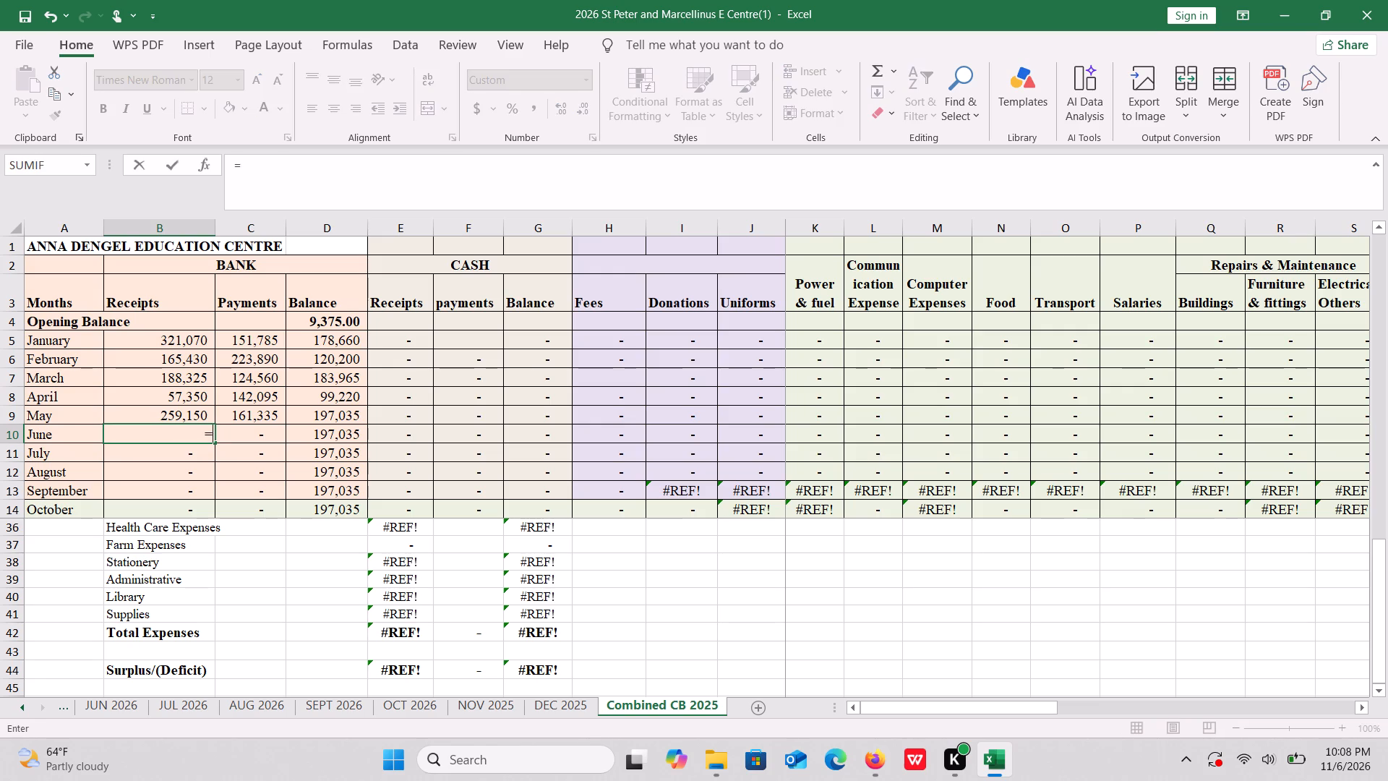
{"action": "left_click", "coordinate": [90, 712]}
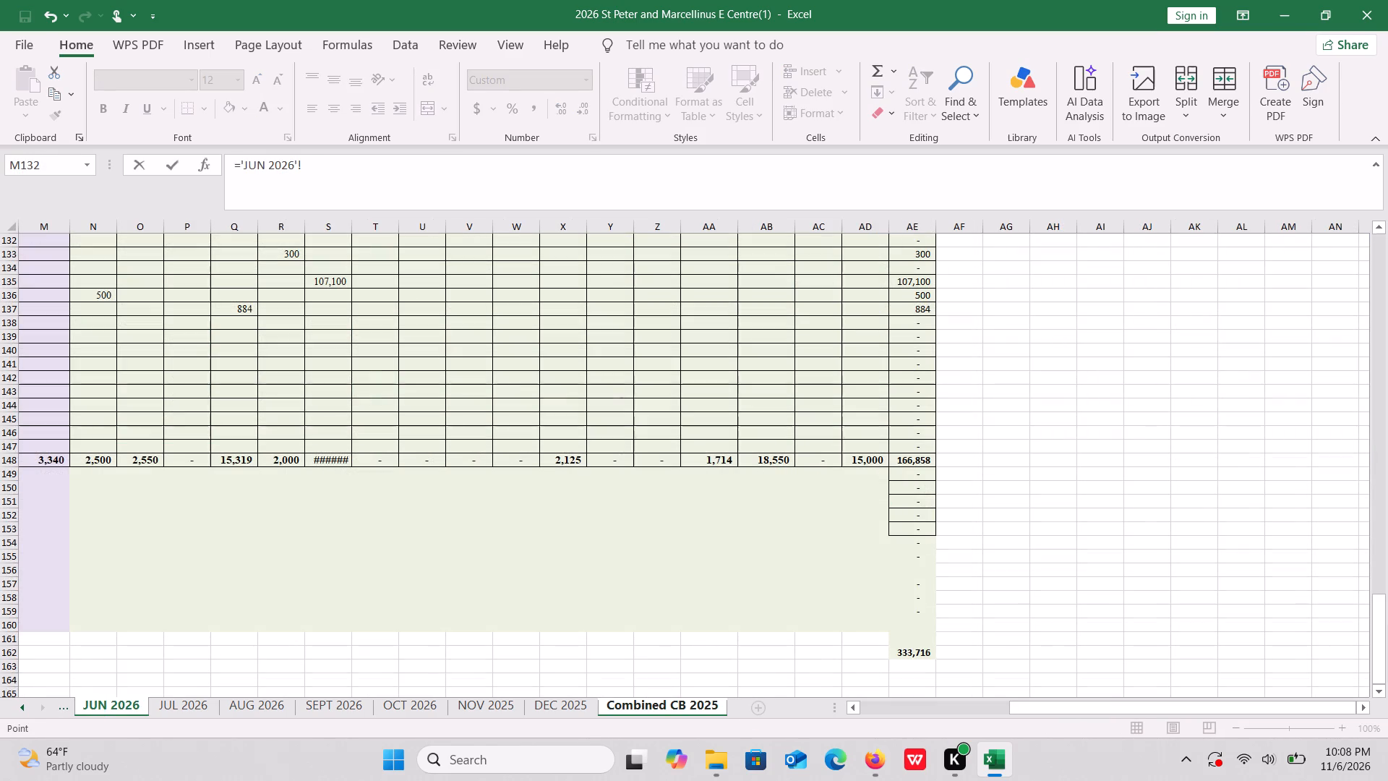
{"action": "left_click", "coordinate": [870, 706]}
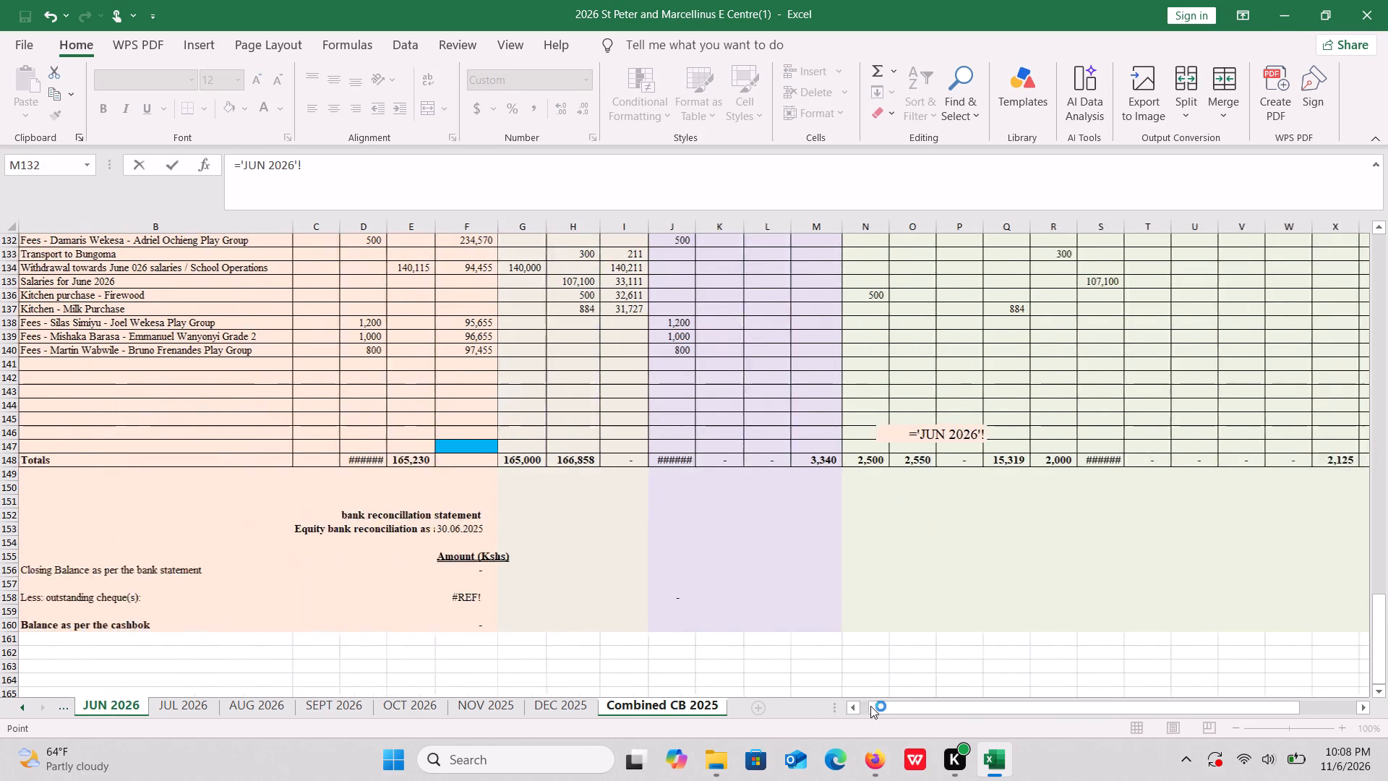
{"action": "left_click", "coordinate": [436, 461]}
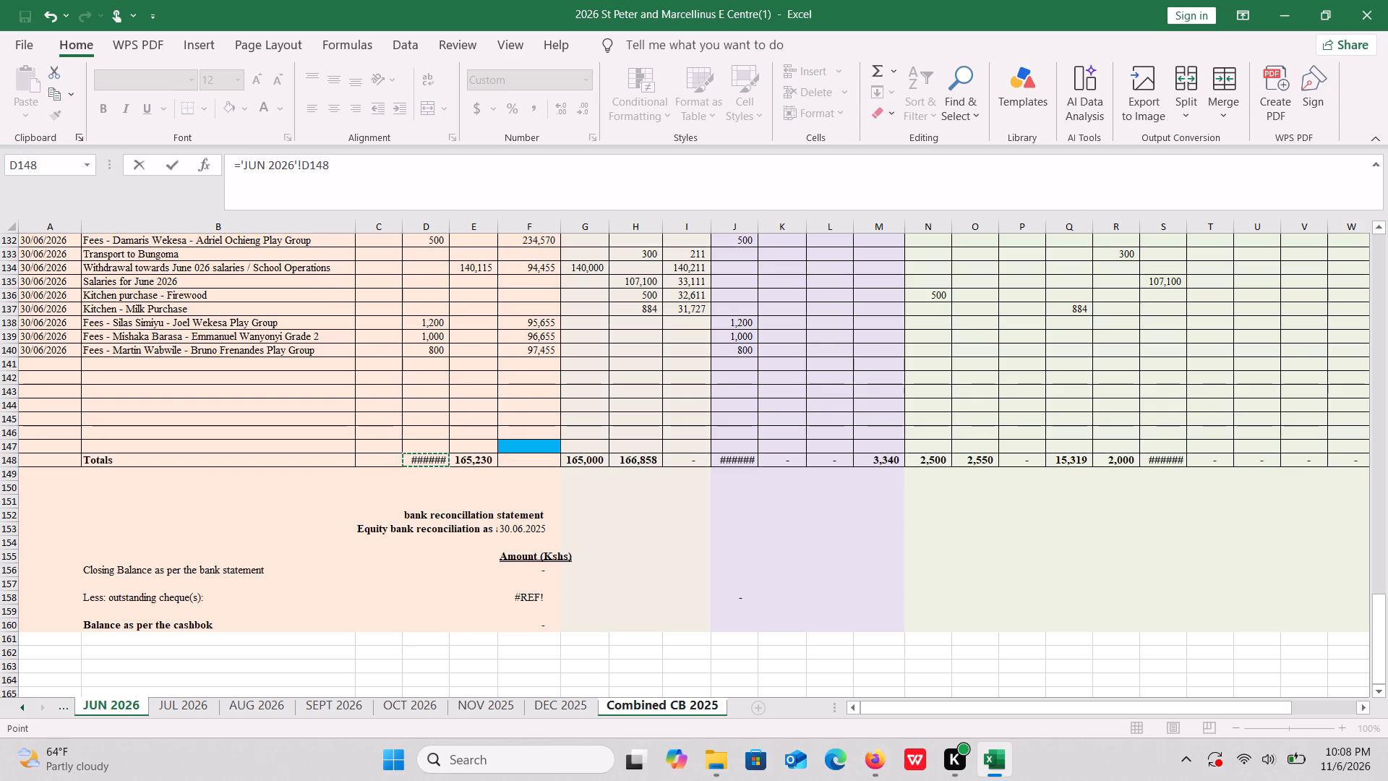
{"action": "key", "text": "Return"}
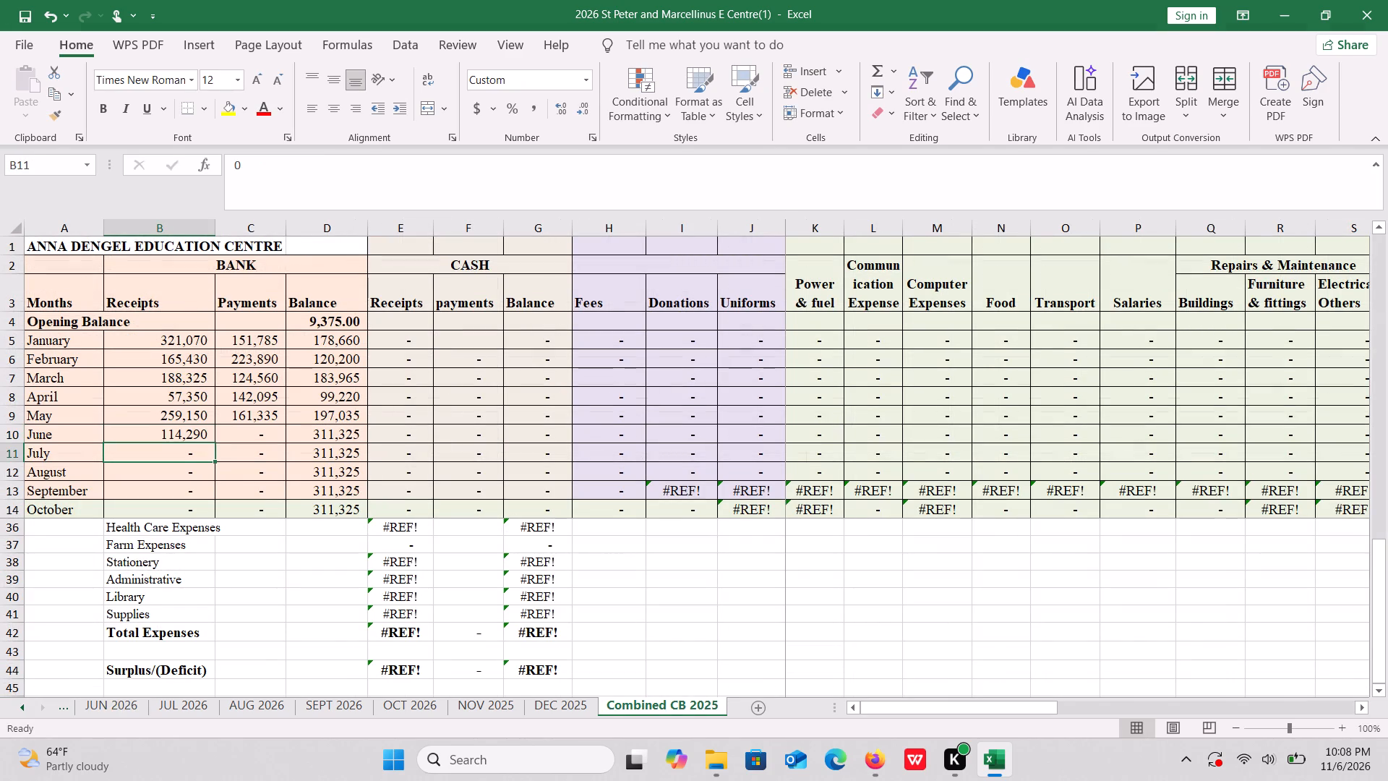
Relink June's bank payments in C10 to the expenditure grand total in AE148 of the JUN 2026 sheet.
{"action": "left_click", "coordinate": [270, 434]}
{"action": "key", "text": "equal"}
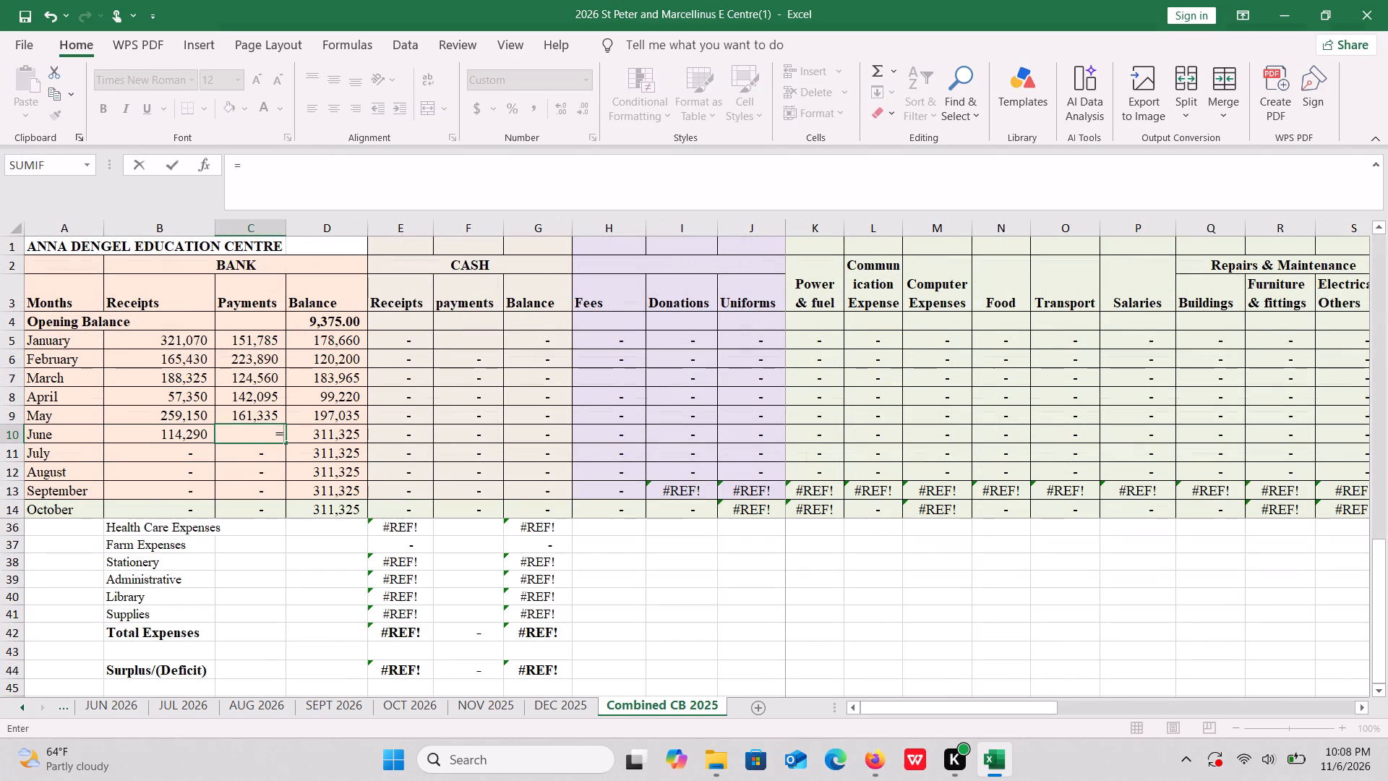
{"action": "left_click", "coordinate": [99, 705]}
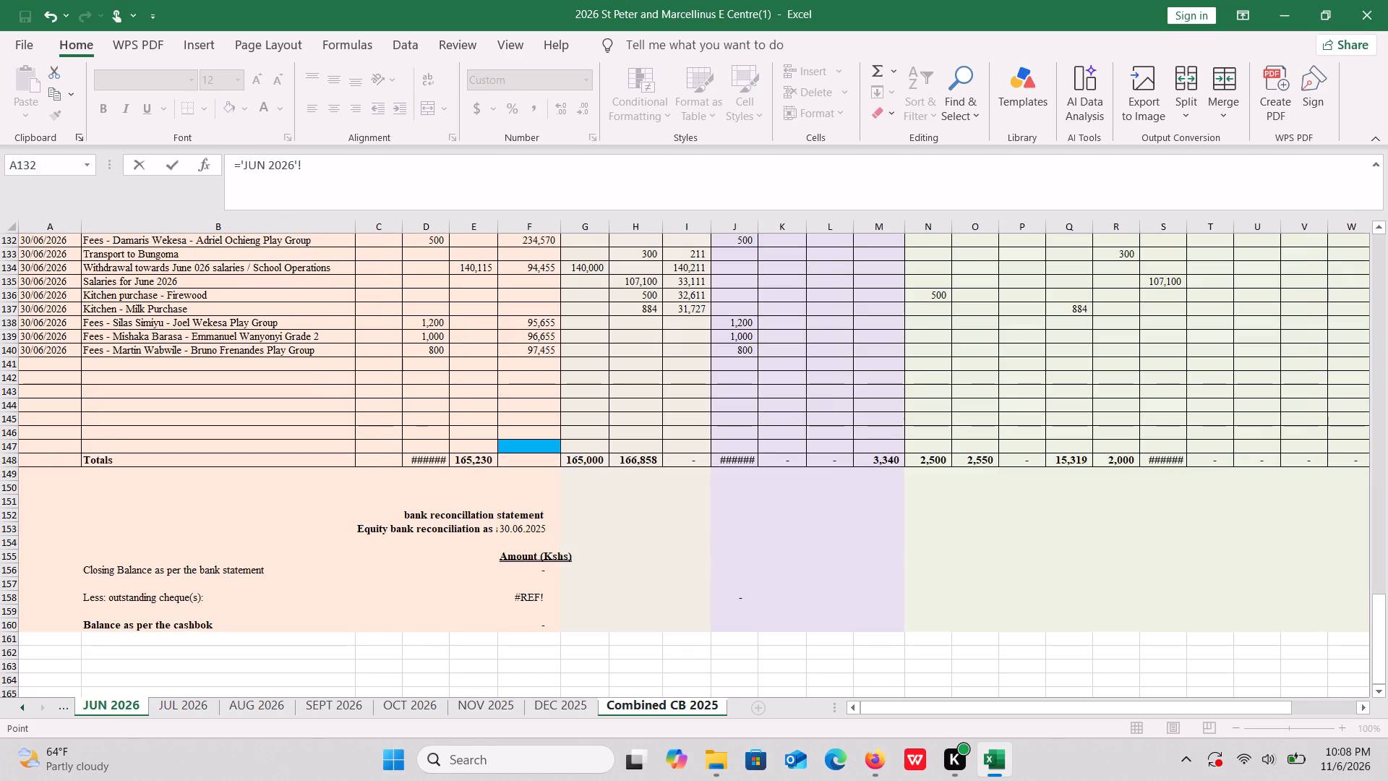
{"action": "left_click", "coordinate": [1320, 711]}
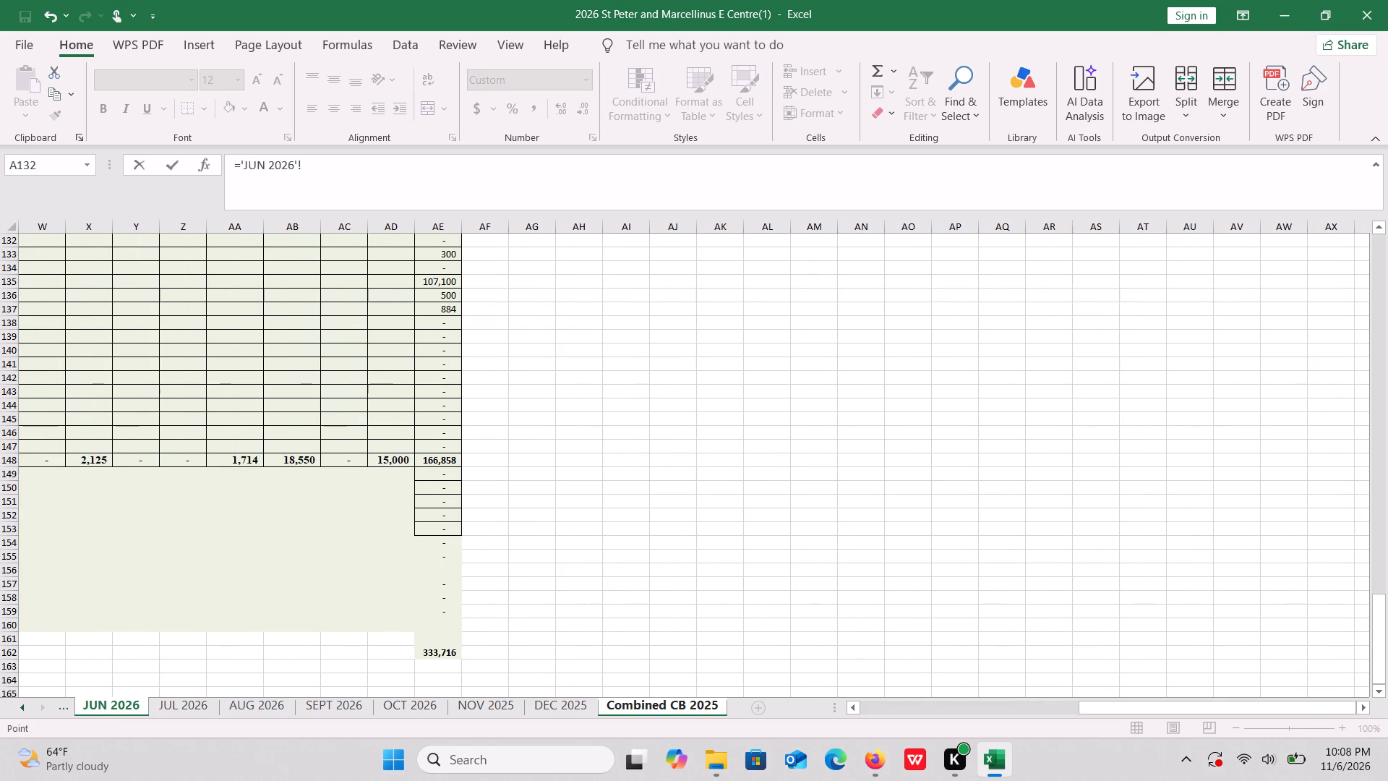
{"action": "left_click", "coordinate": [445, 462]}
{"action": "key", "text": "Return"}
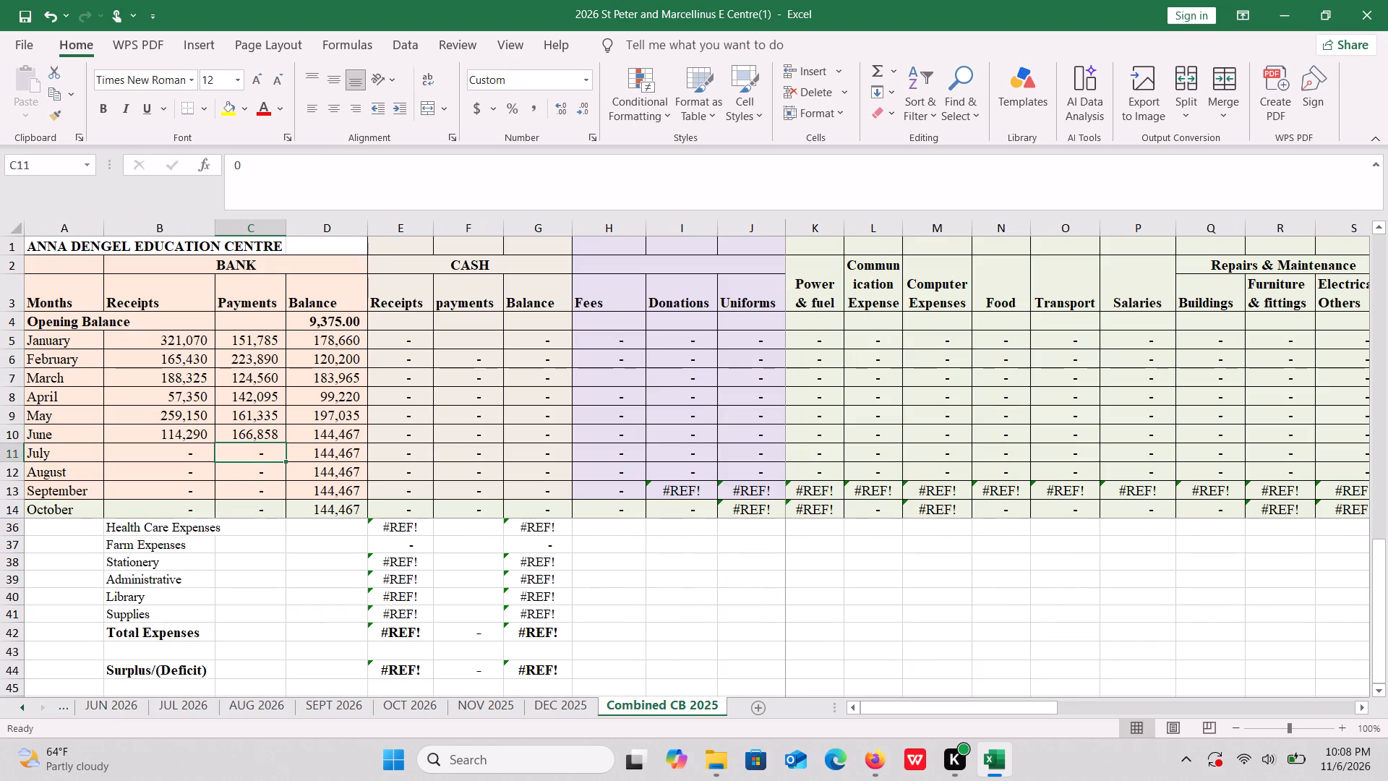
Relink July's bank receipts in B11 to the bank receipts total in D175 of the JUL 2026 sheet.
{"action": "left_click", "coordinate": [179, 451]}
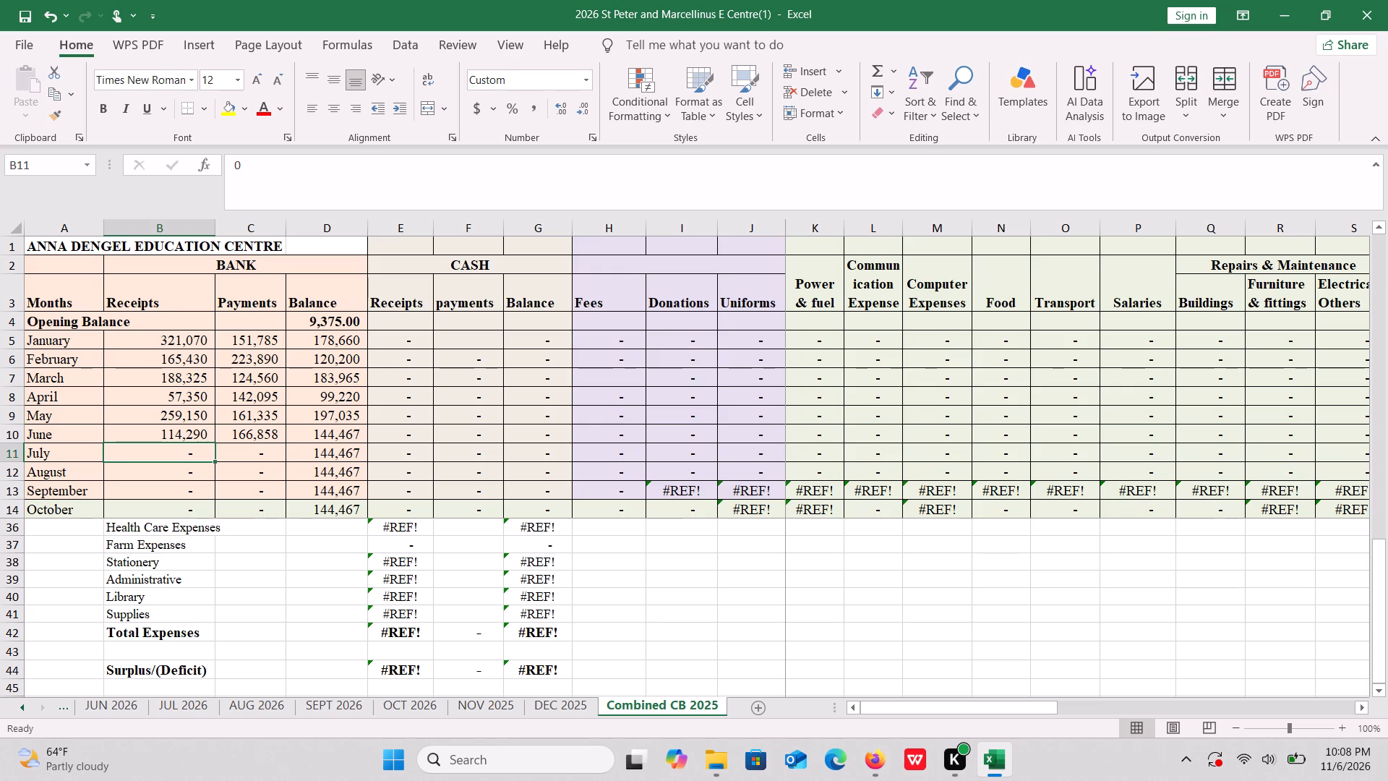
{"action": "key", "text": "equal"}
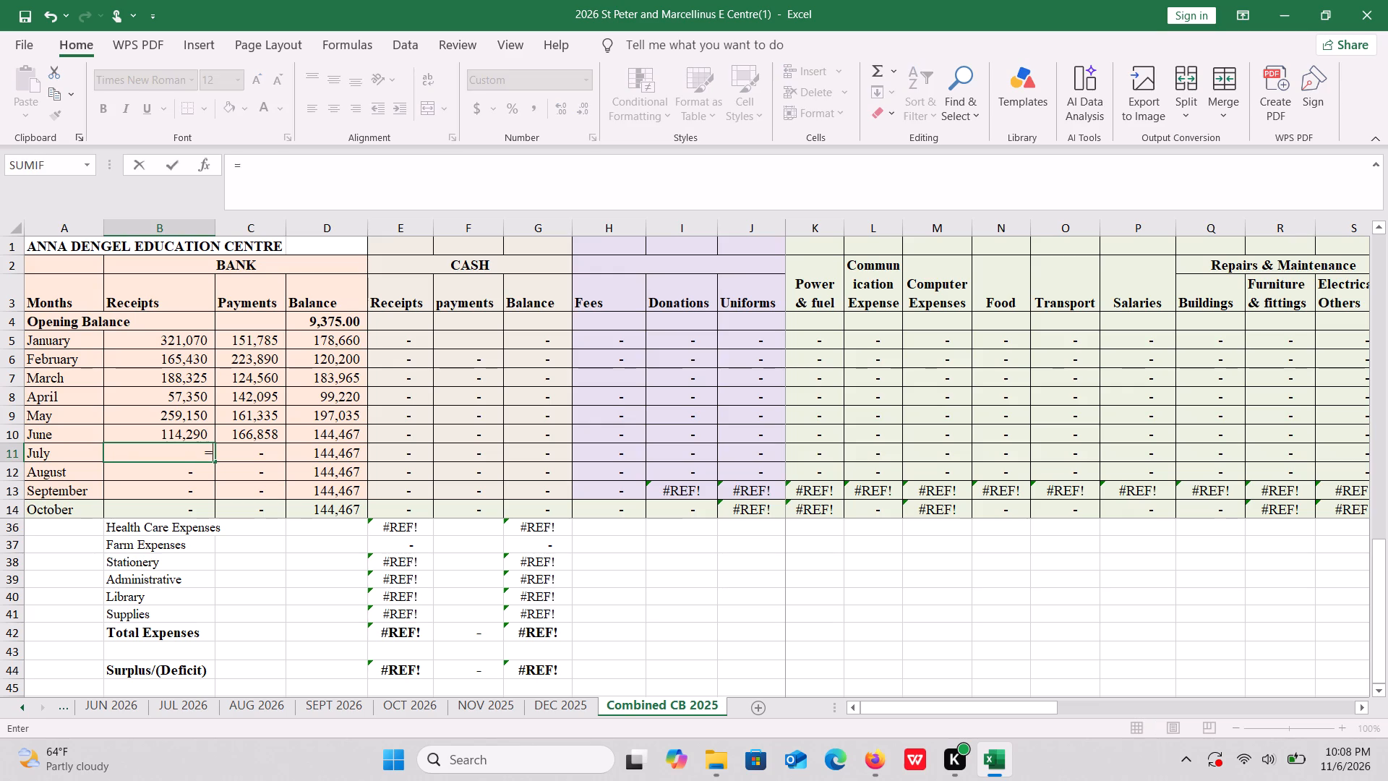
{"action": "left_click", "coordinate": [174, 708]}
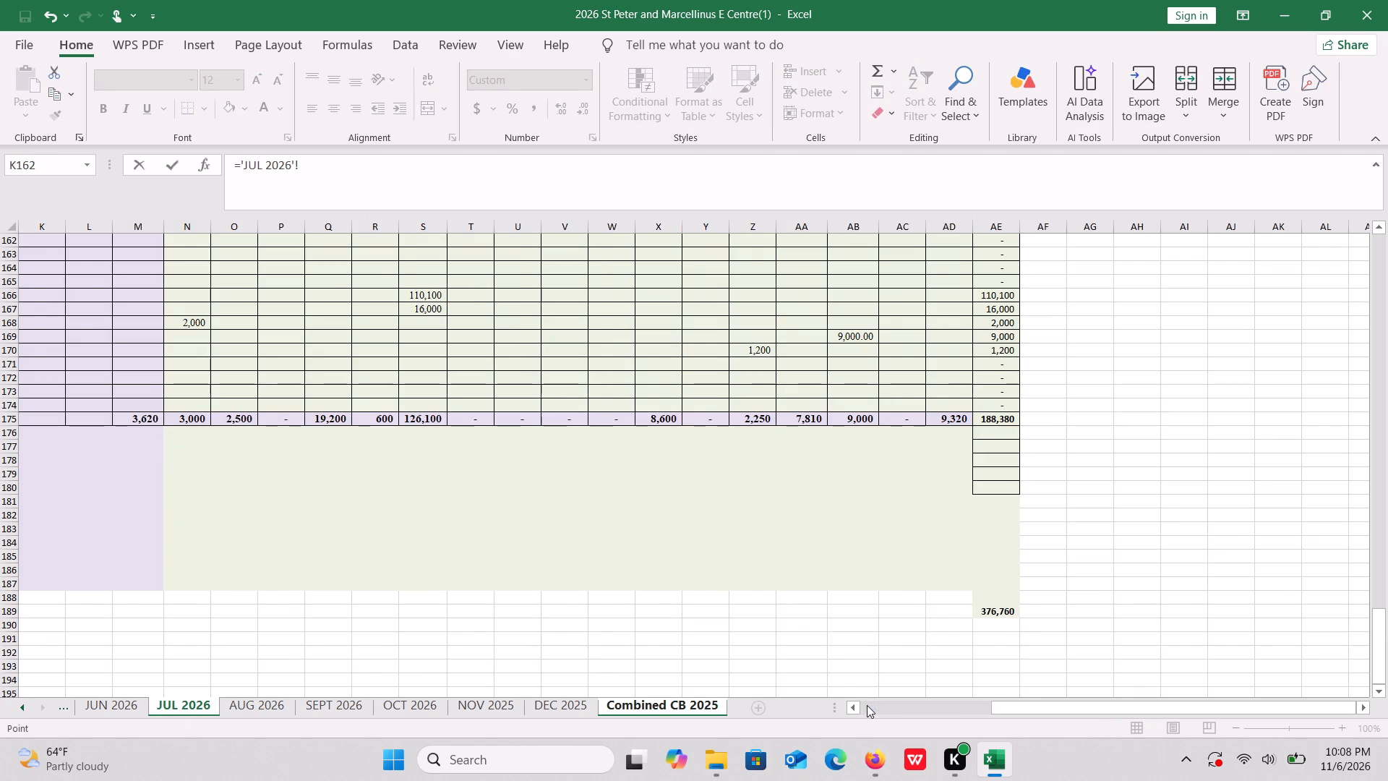
{"action": "left_click", "coordinate": [867, 705]}
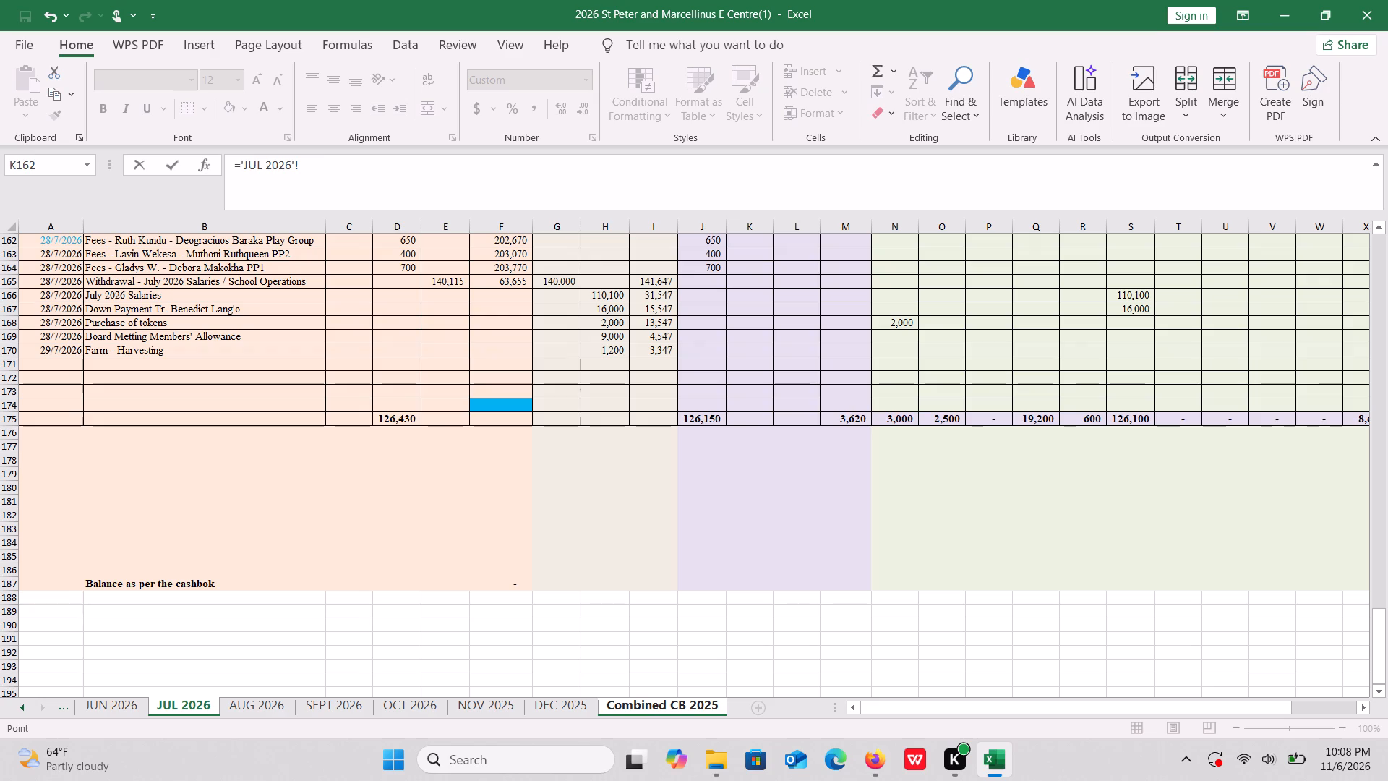
{"action": "left_click", "coordinate": [398, 417]}
{"action": "key", "text": "Return"}
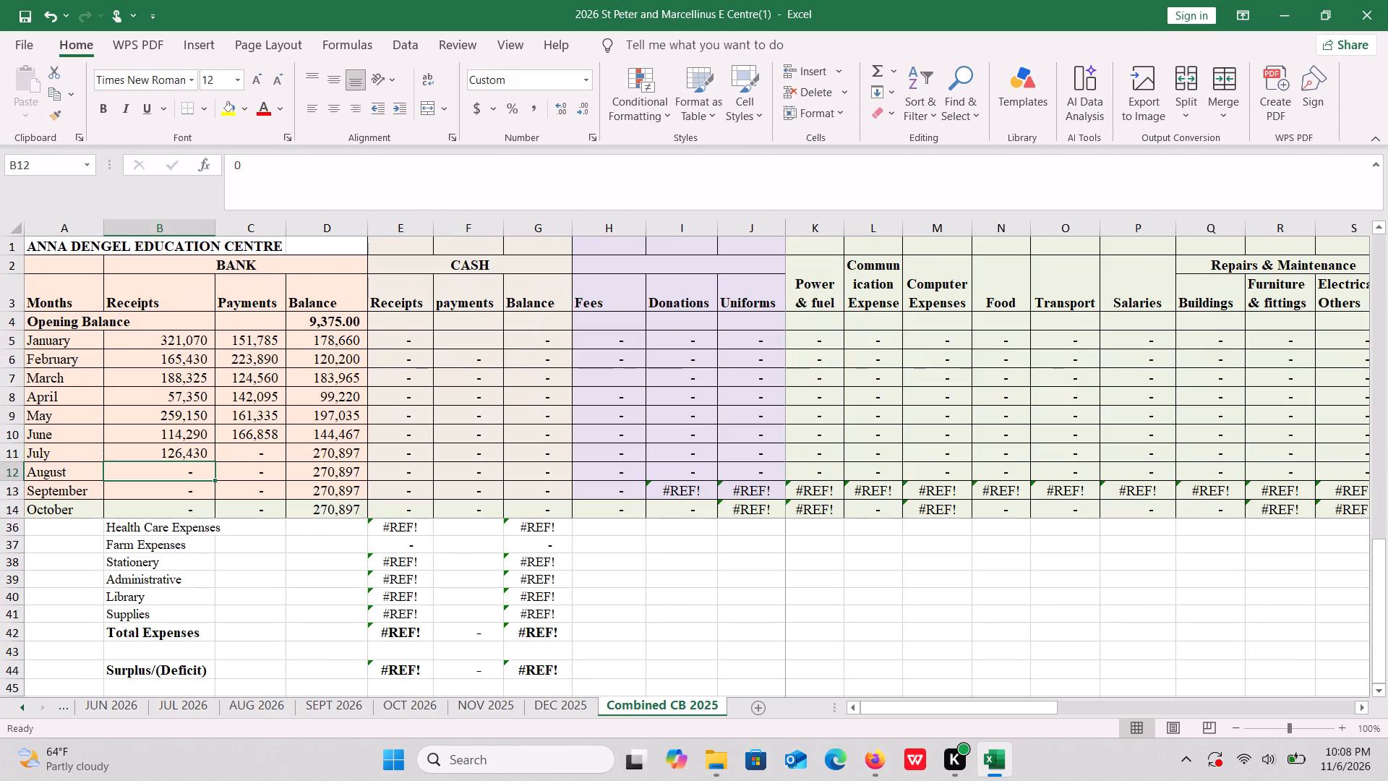
Relink July's bank payments in C11 to the expenditure grand total in AE175 of the JUL 2026 sheet.
{"action": "left_click", "coordinate": [261, 452]}
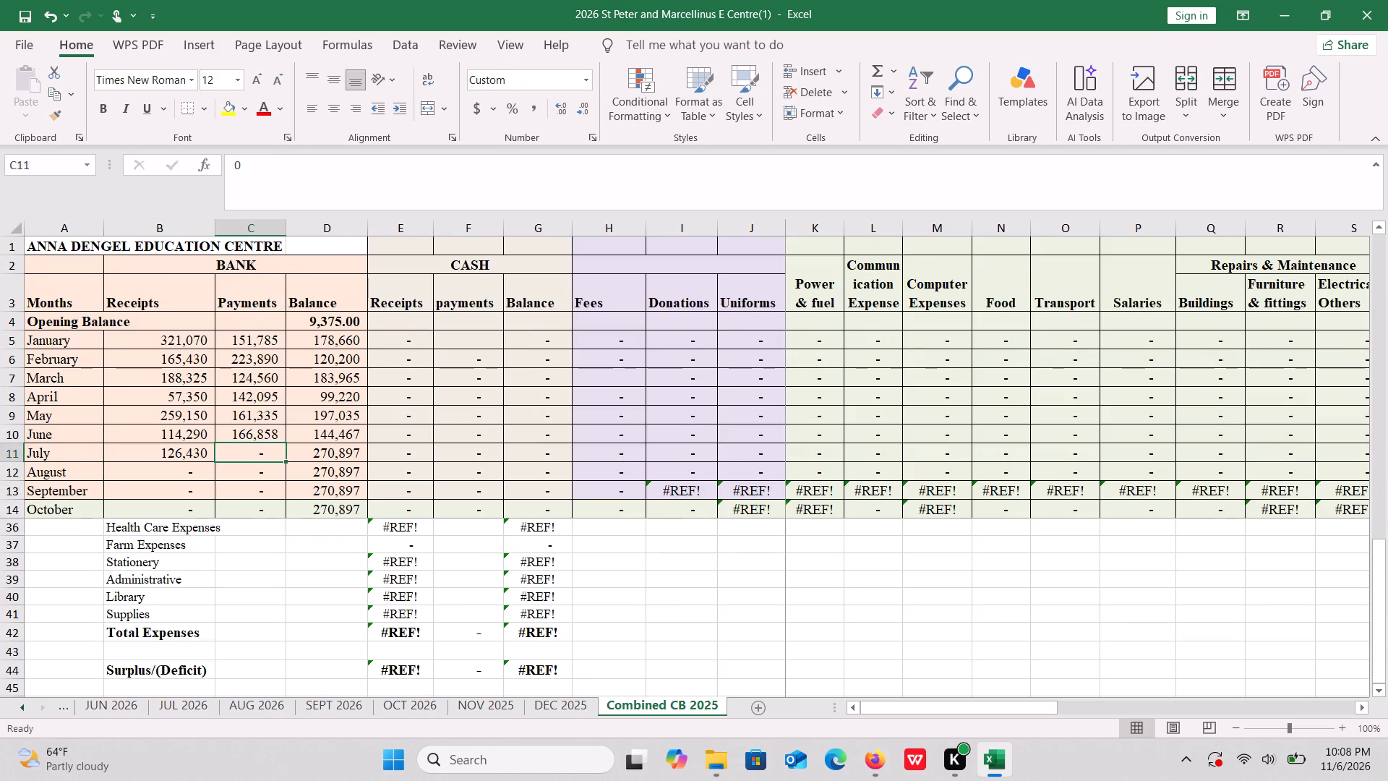
{"action": "key", "text": "equal"}
{"action": "left_click", "coordinate": [156, 710]}
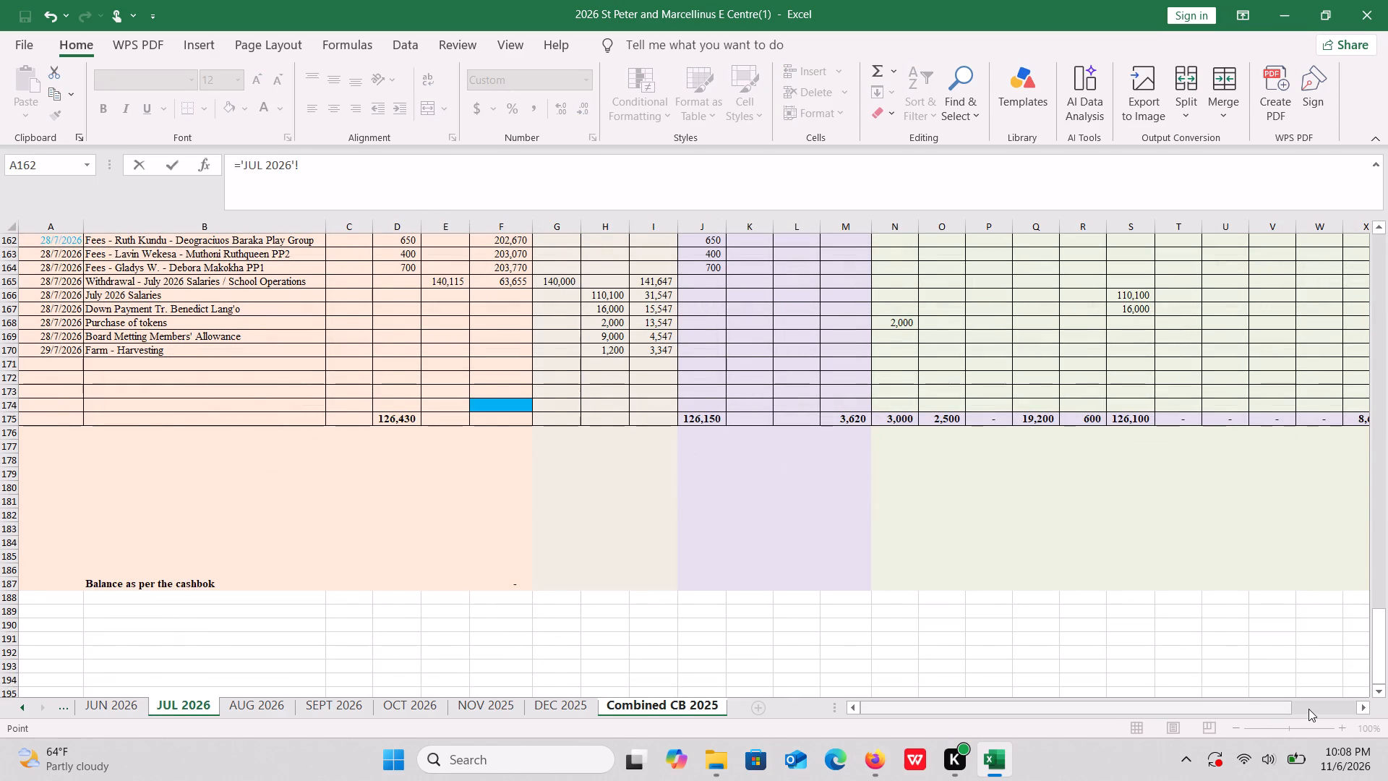
{"action": "left_click", "coordinate": [1308, 709]}
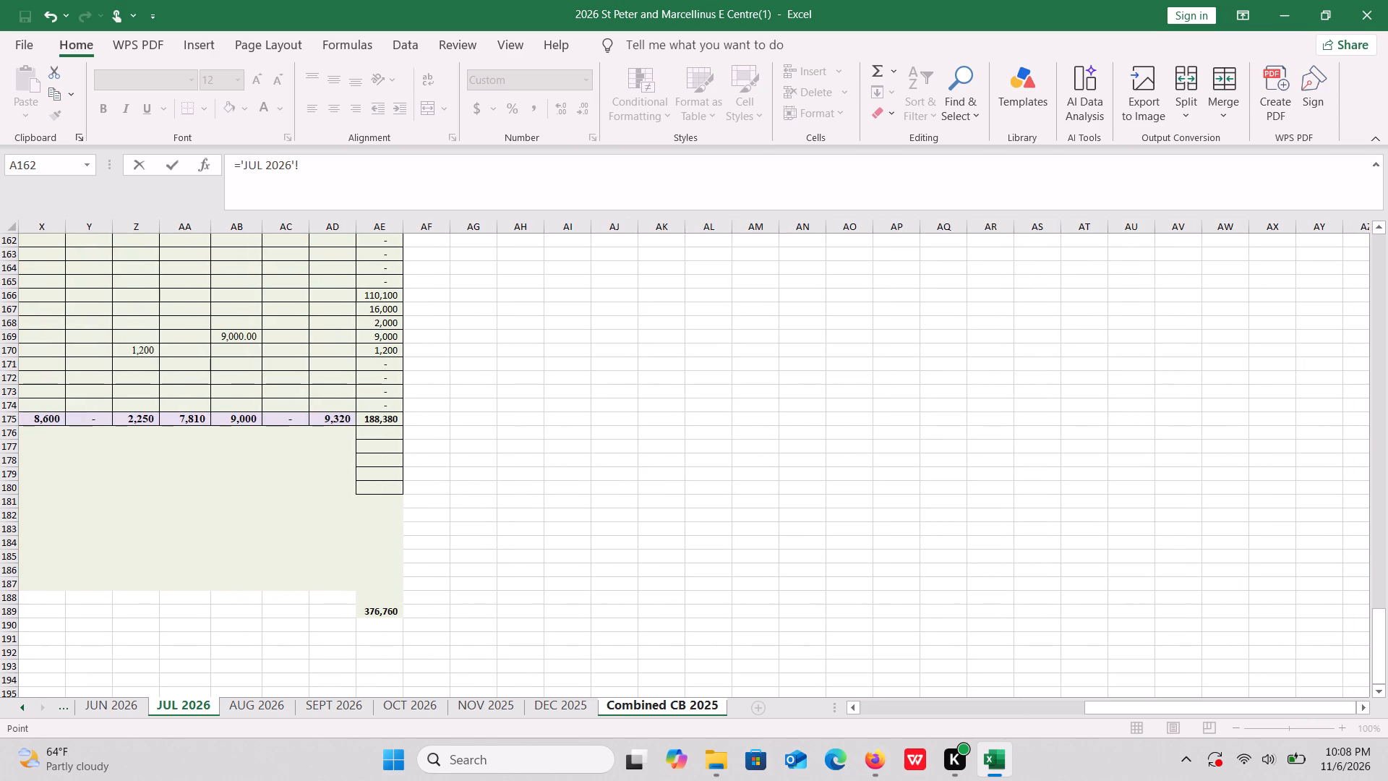
{"action": "left_click", "coordinate": [379, 418]}
{"action": "key", "text": "Return"}
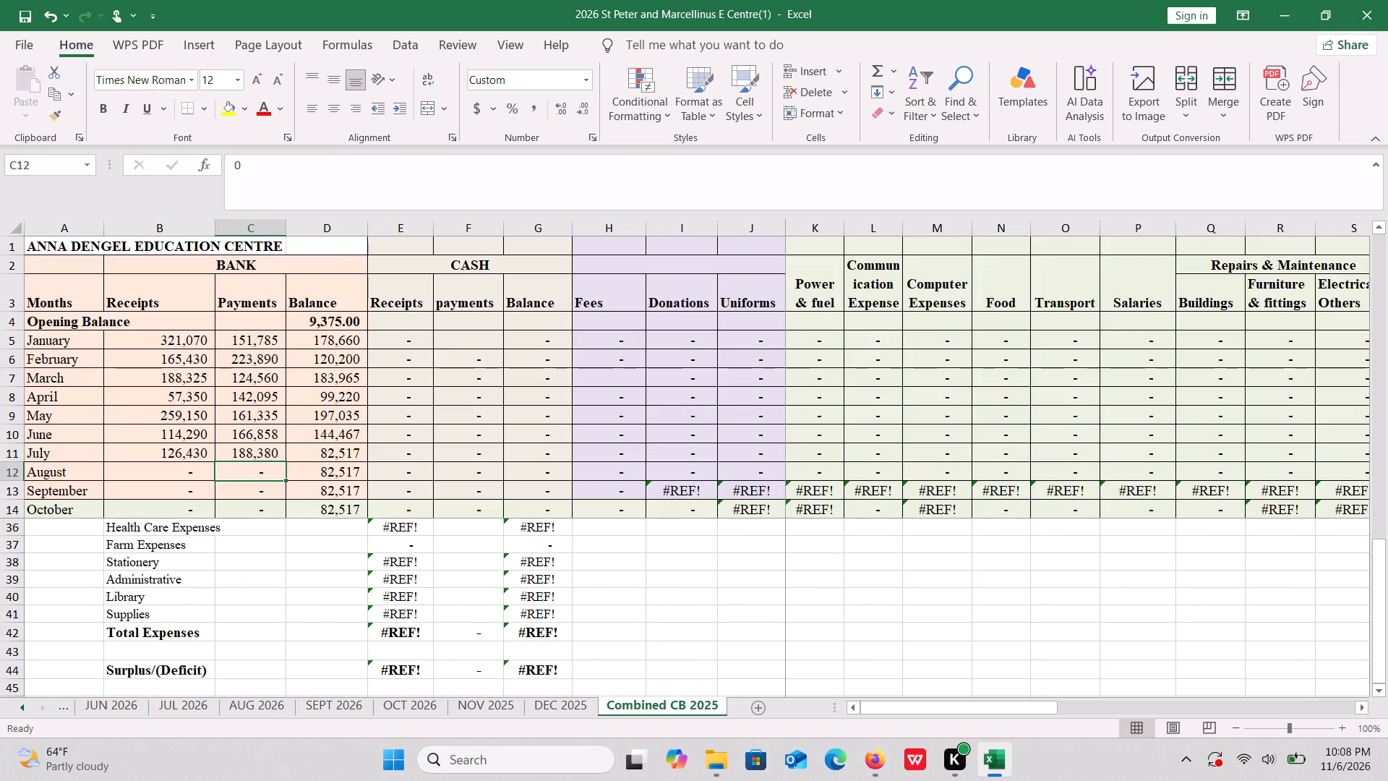
Relink August's bank receipts in B12 to the bank receipts total in D83 of the AUG 2026 sheet.
{"action": "left_click", "coordinate": [167, 477]}
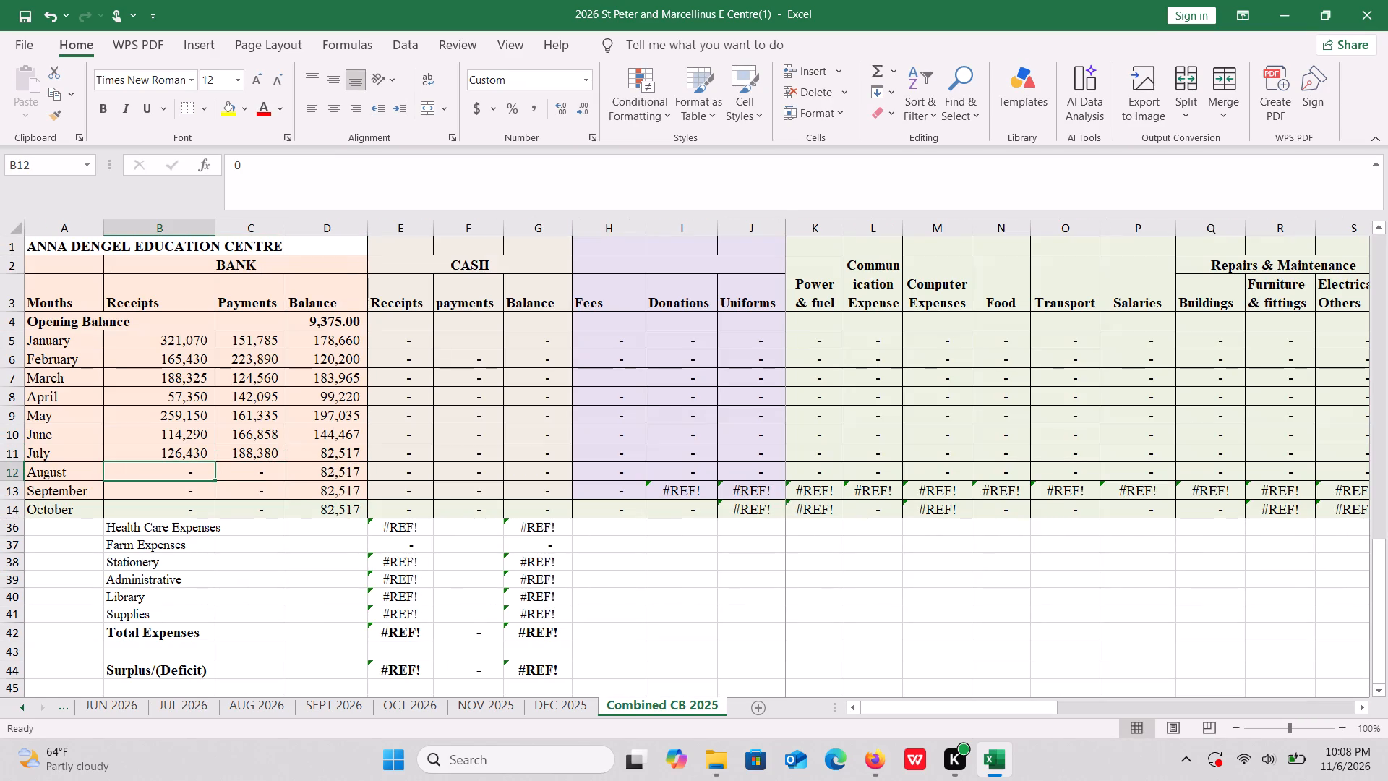
{"action": "key", "text": "equal"}
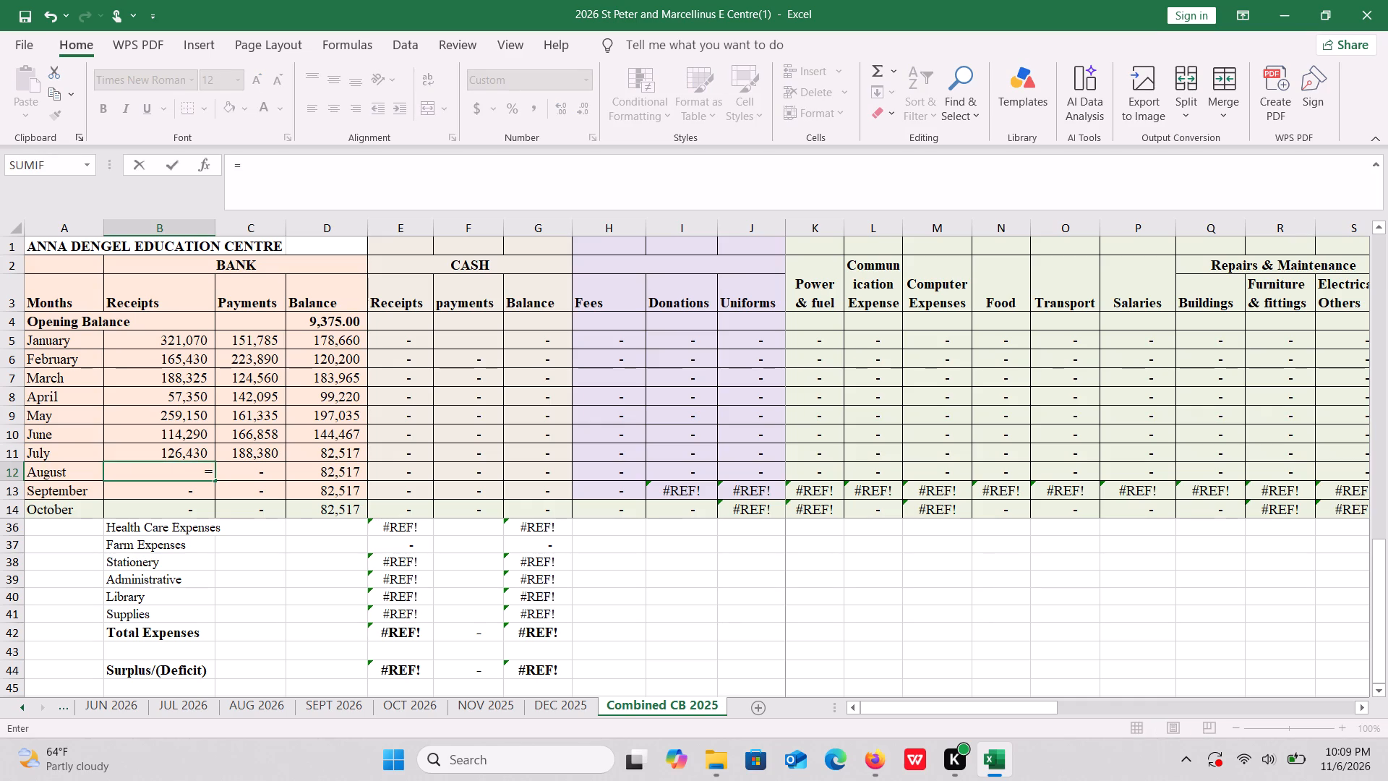
{"action": "left_click", "coordinate": [236, 716]}
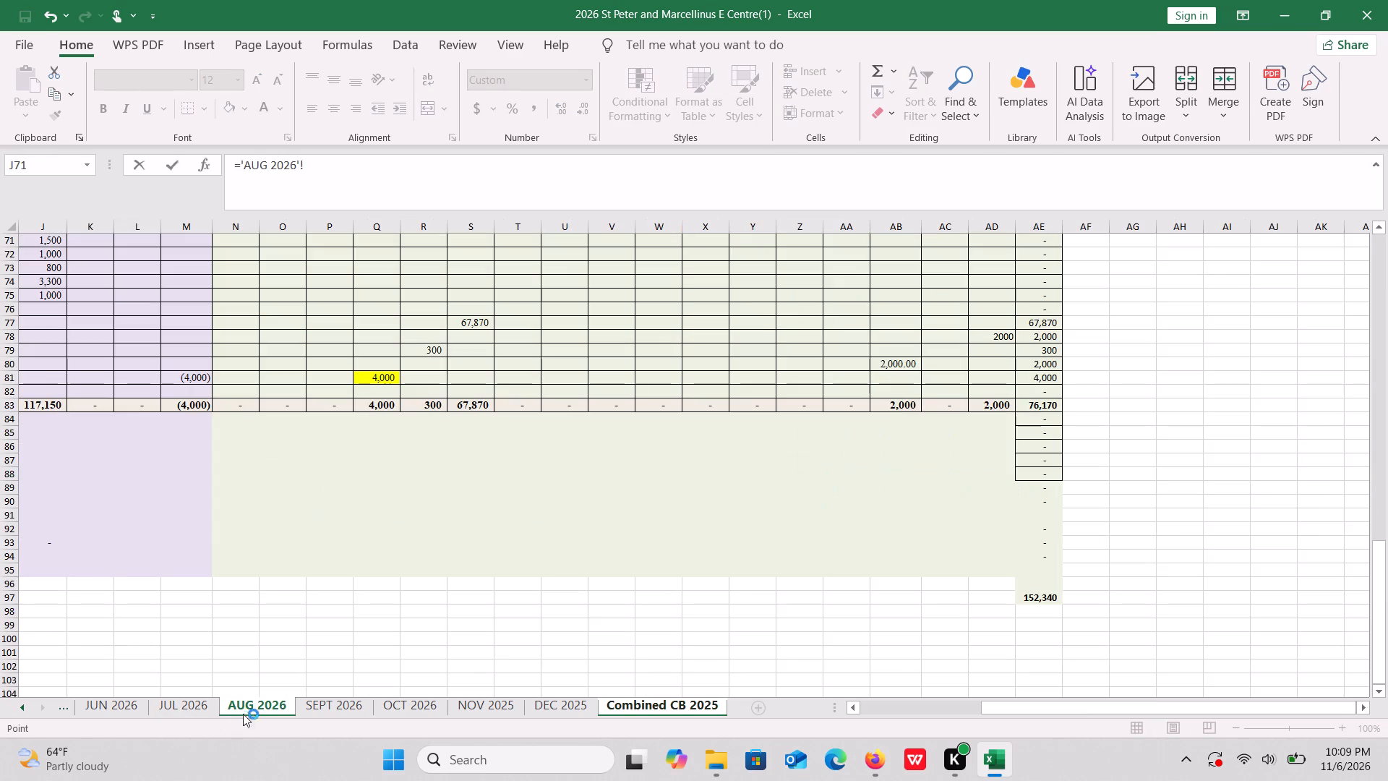
{"action": "left_click", "coordinate": [872, 711]}
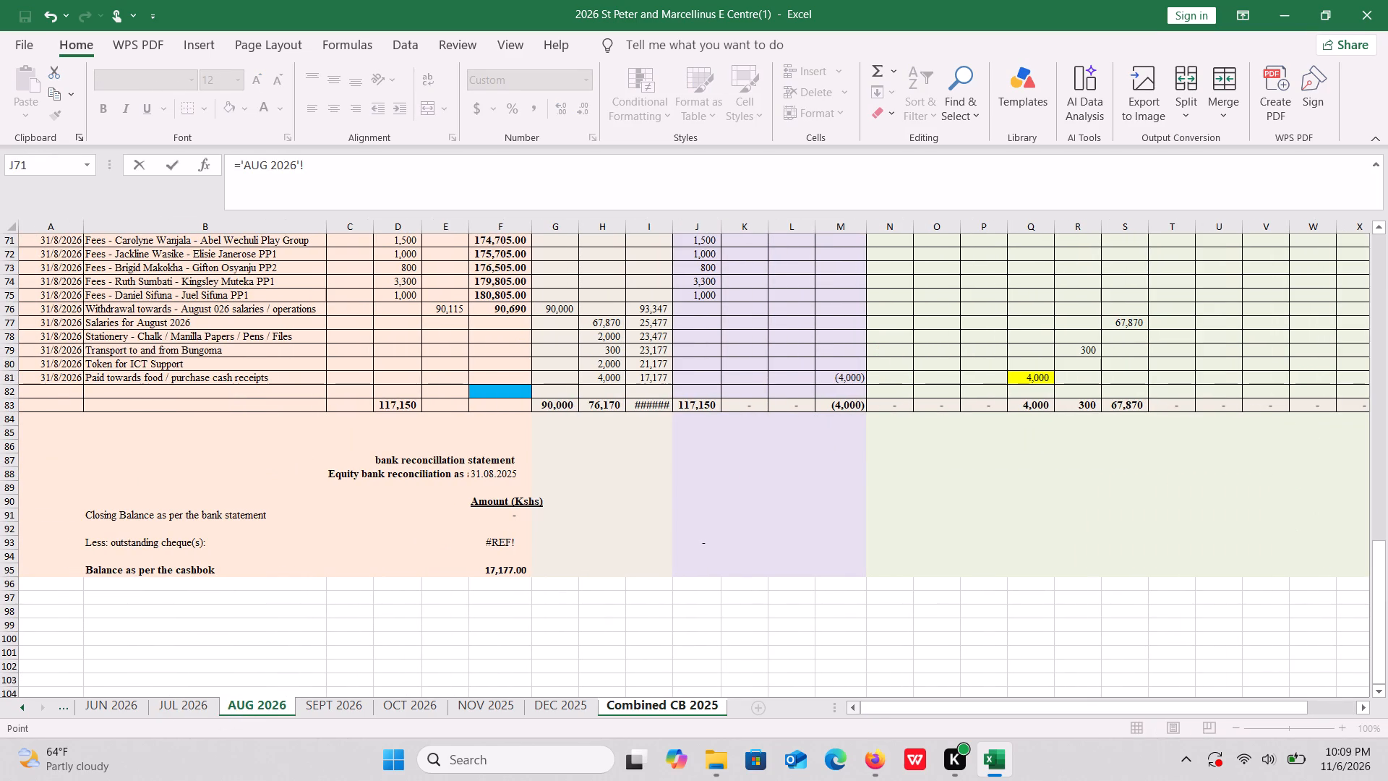
{"action": "left_click", "coordinate": [400, 409]}
{"action": "key", "text": "Return"}
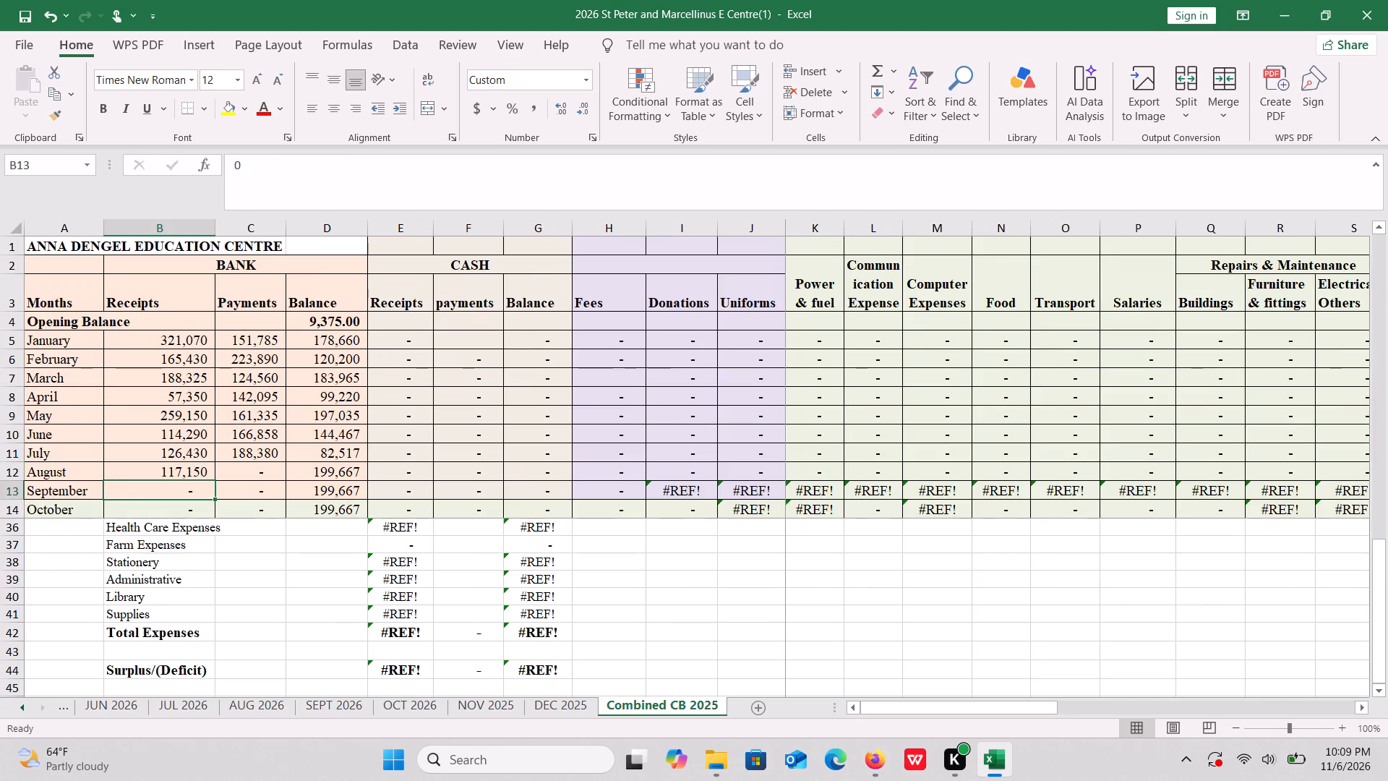
Relink August's bank payments in C12 to the expenditure grand total in AE83 of the AUG 2026 sheet.
{"action": "left_click", "coordinate": [275, 467]}
{"action": "key", "text": "equal"}
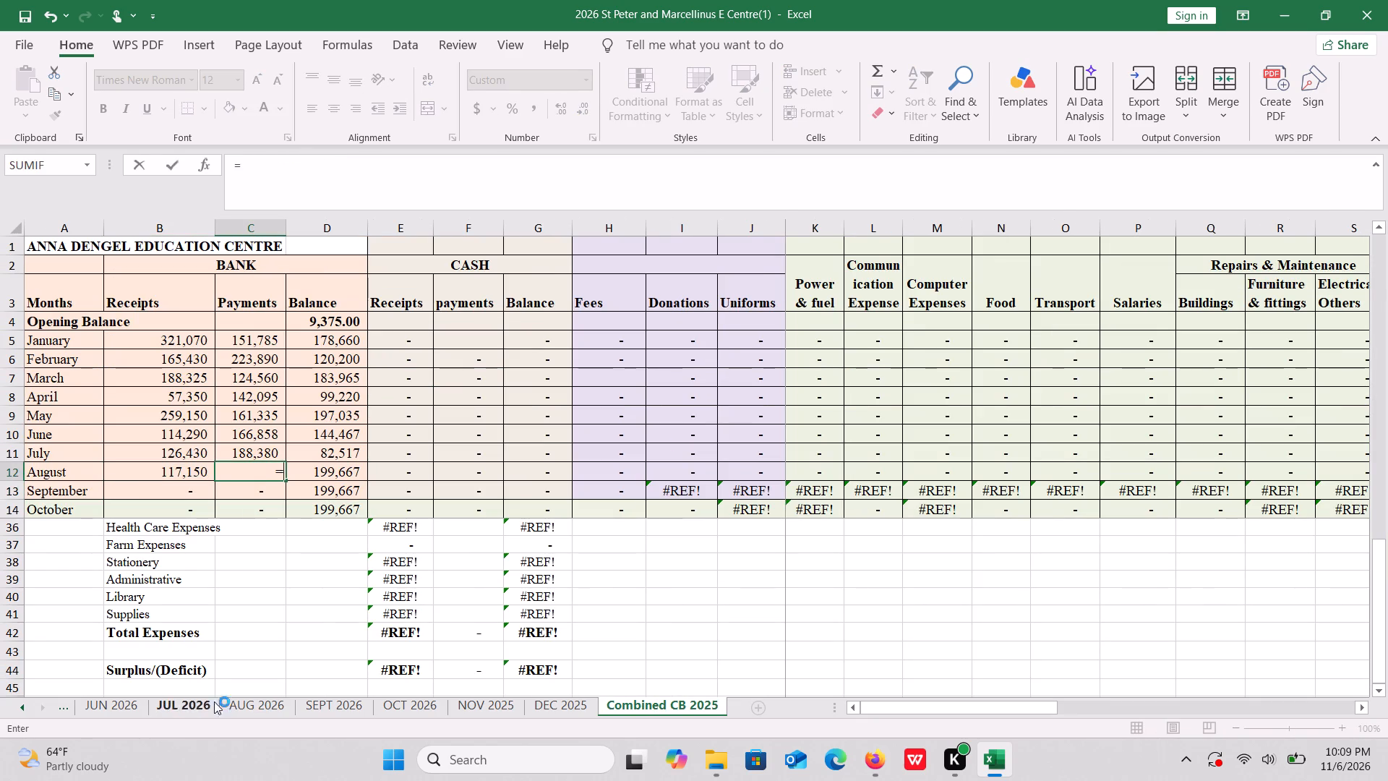
{"action": "left_click", "coordinate": [267, 709]}
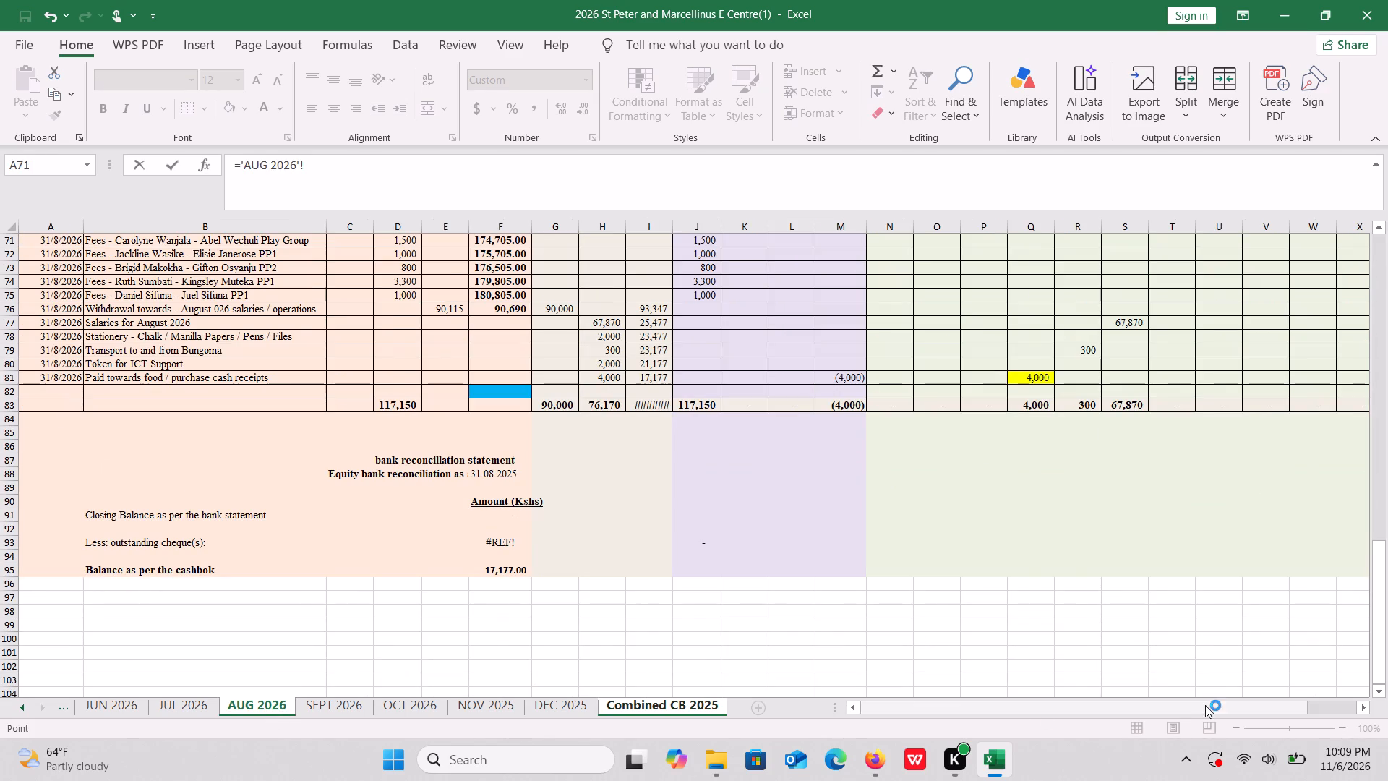
{"action": "left_click_drag", "start_coordinate": [1201, 709], "coordinate": [1329, 705]}
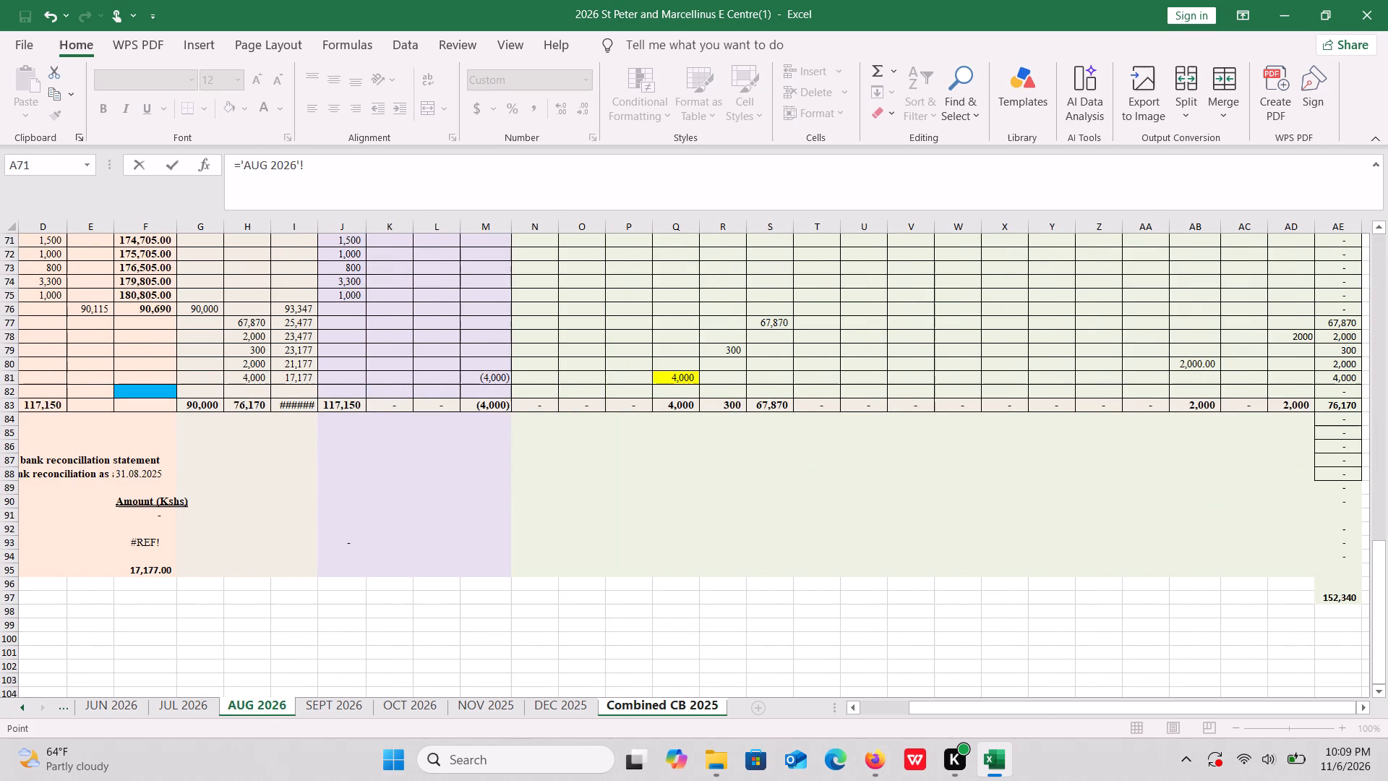
{"action": "left_click", "coordinate": [1345, 405]}
{"action": "key", "text": "Return"}
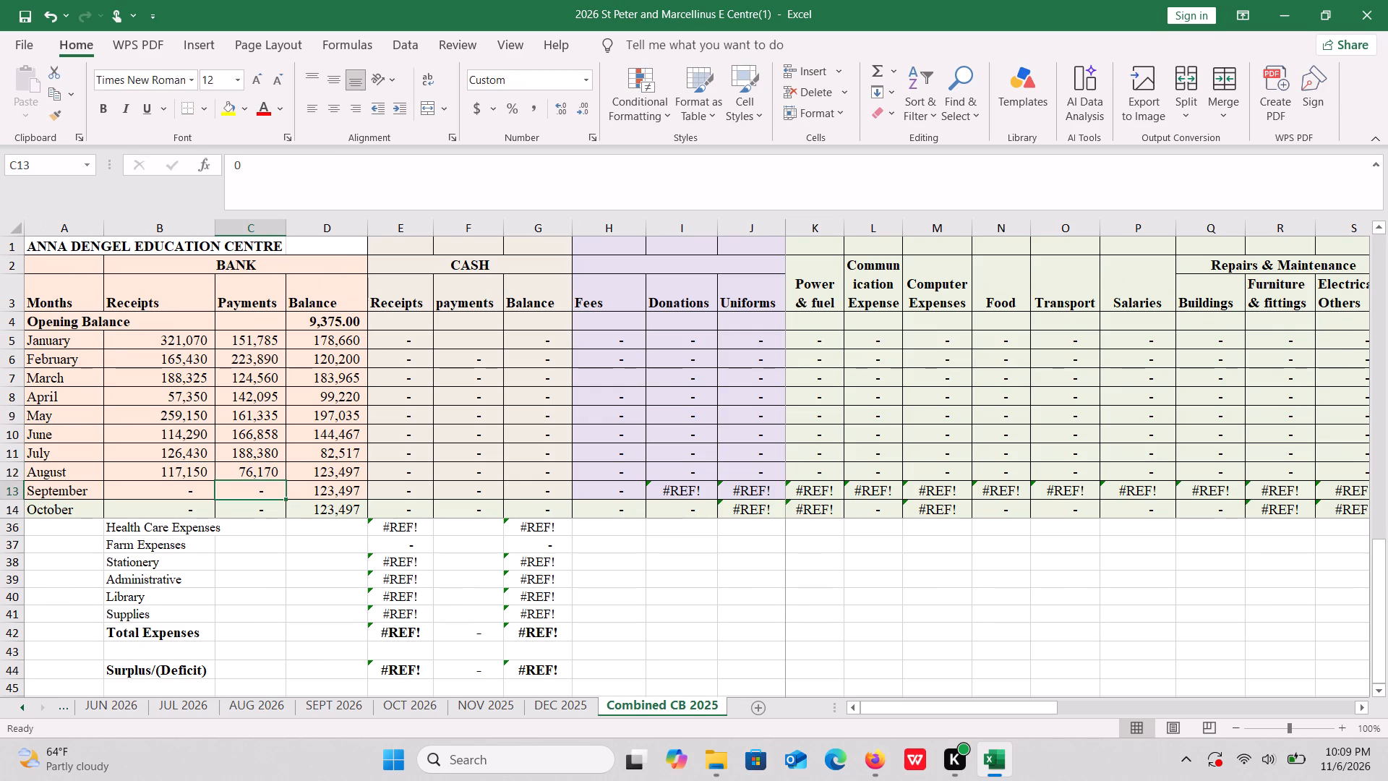
Relink September's bank receipts in B13 to the bank receipts total in D266 of the SEPT 2026 sheet.
{"action": "left_click", "coordinate": [173, 483]}
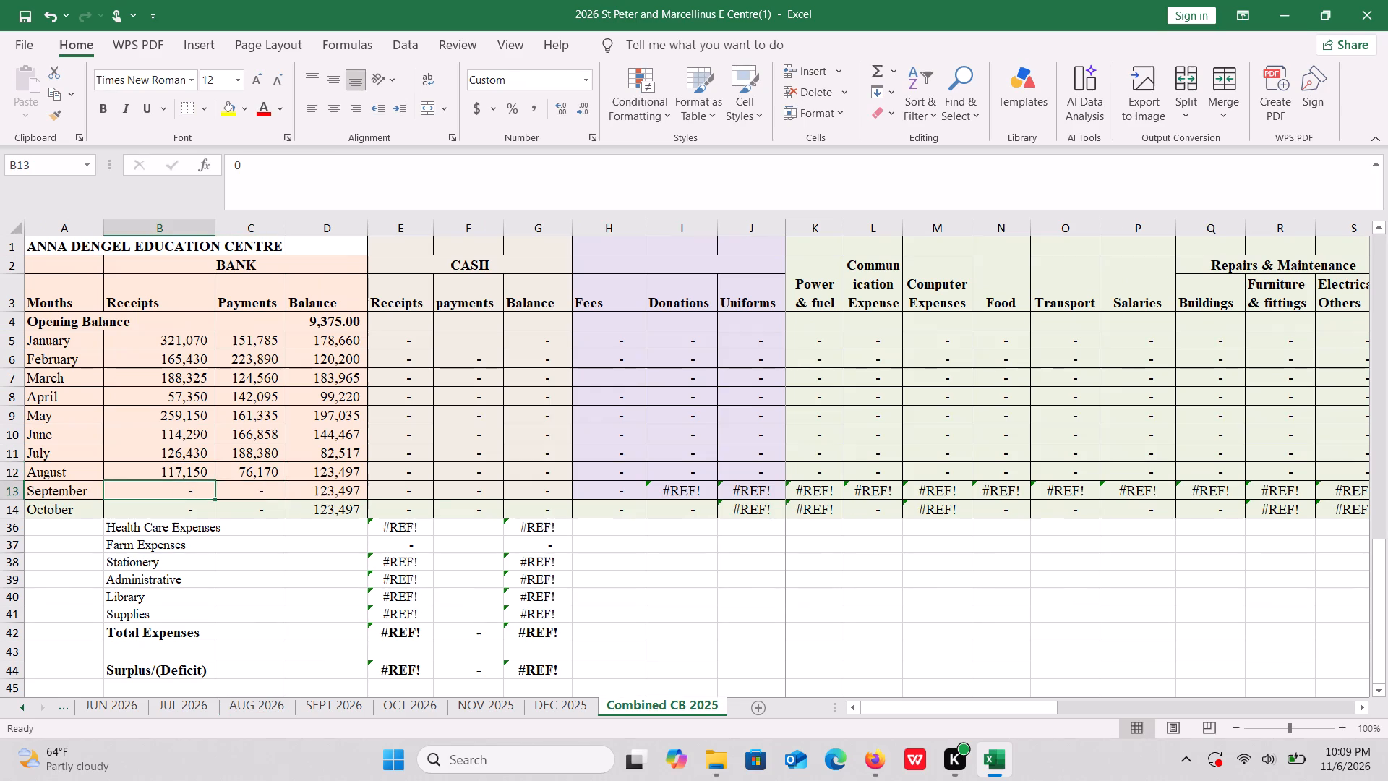
{"action": "key", "text": "equal"}
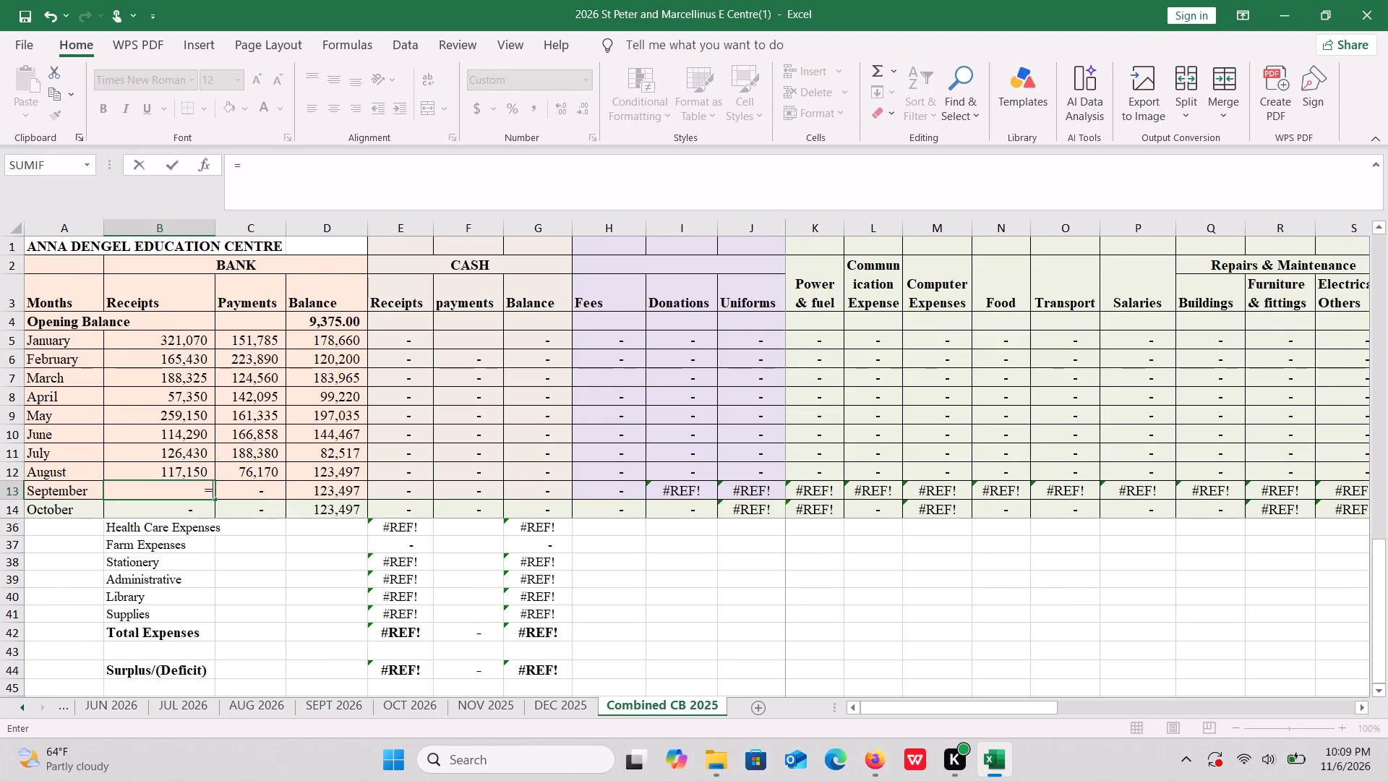
{"action": "left_click", "coordinate": [333, 701]}
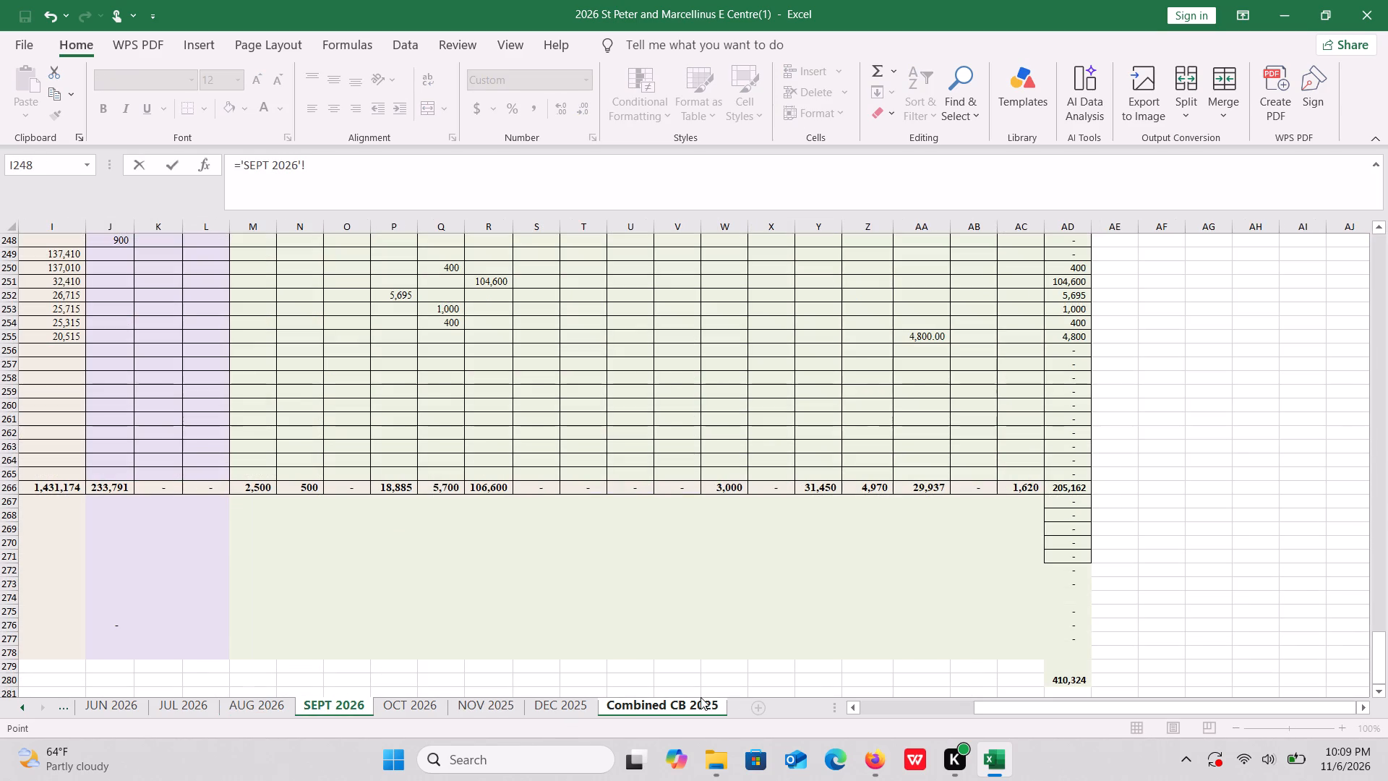
{"action": "left_click", "coordinate": [873, 704]}
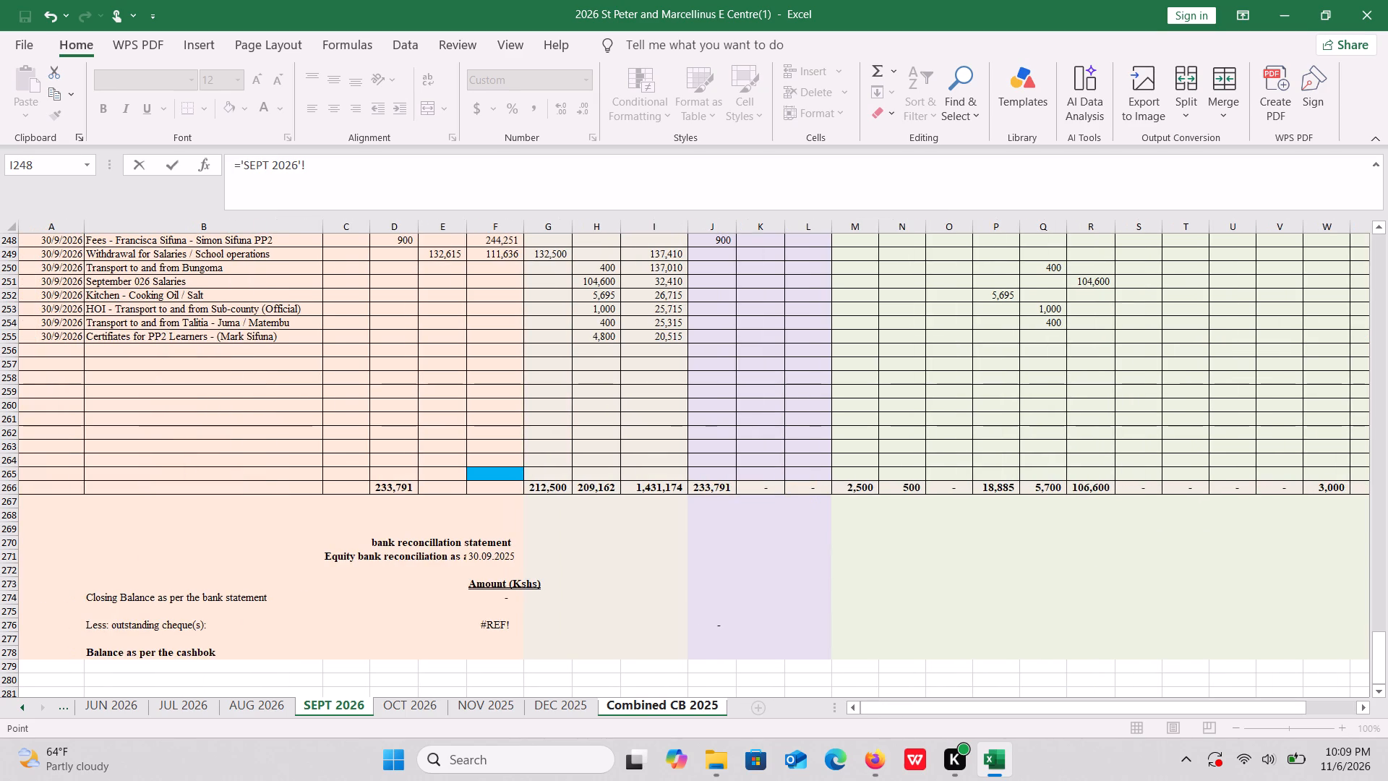
{"action": "left_click", "coordinate": [385, 491]}
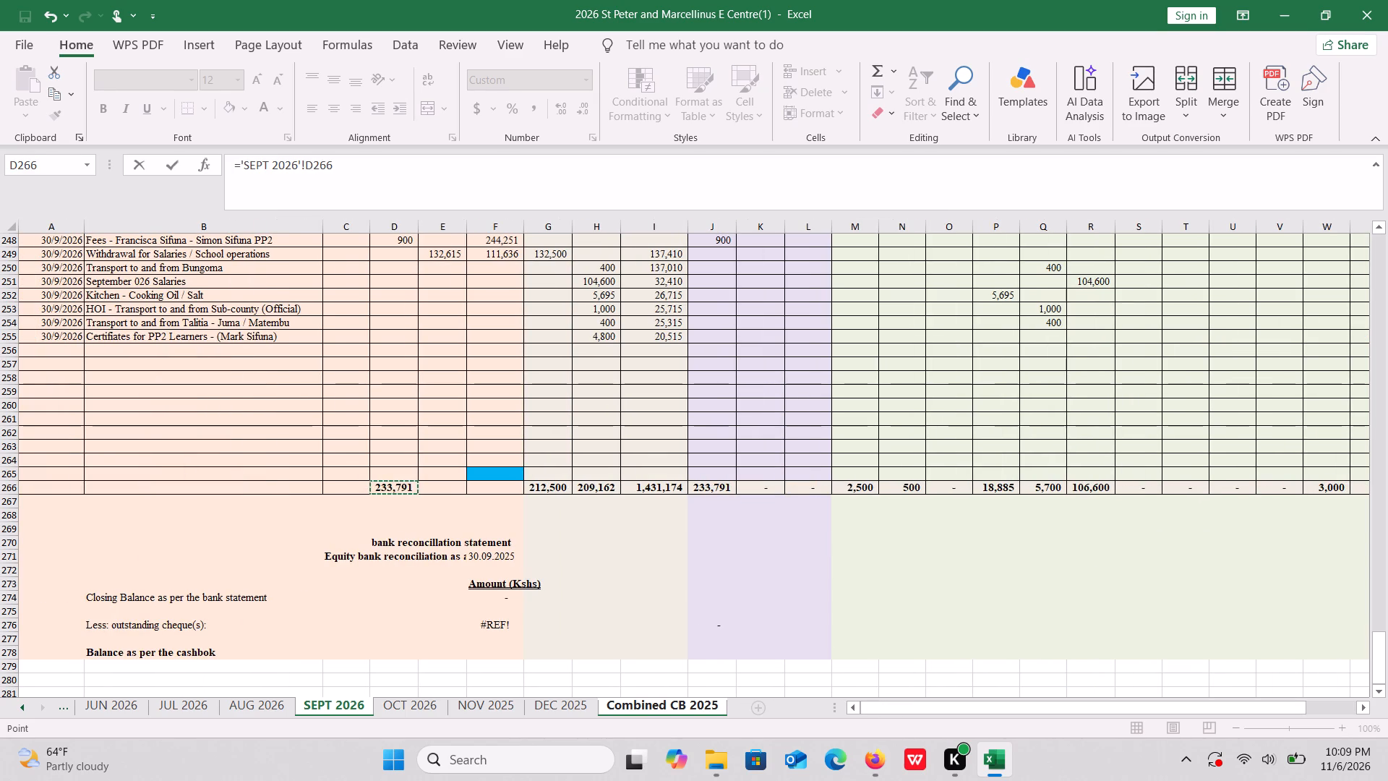
{"action": "key", "text": "Return"}
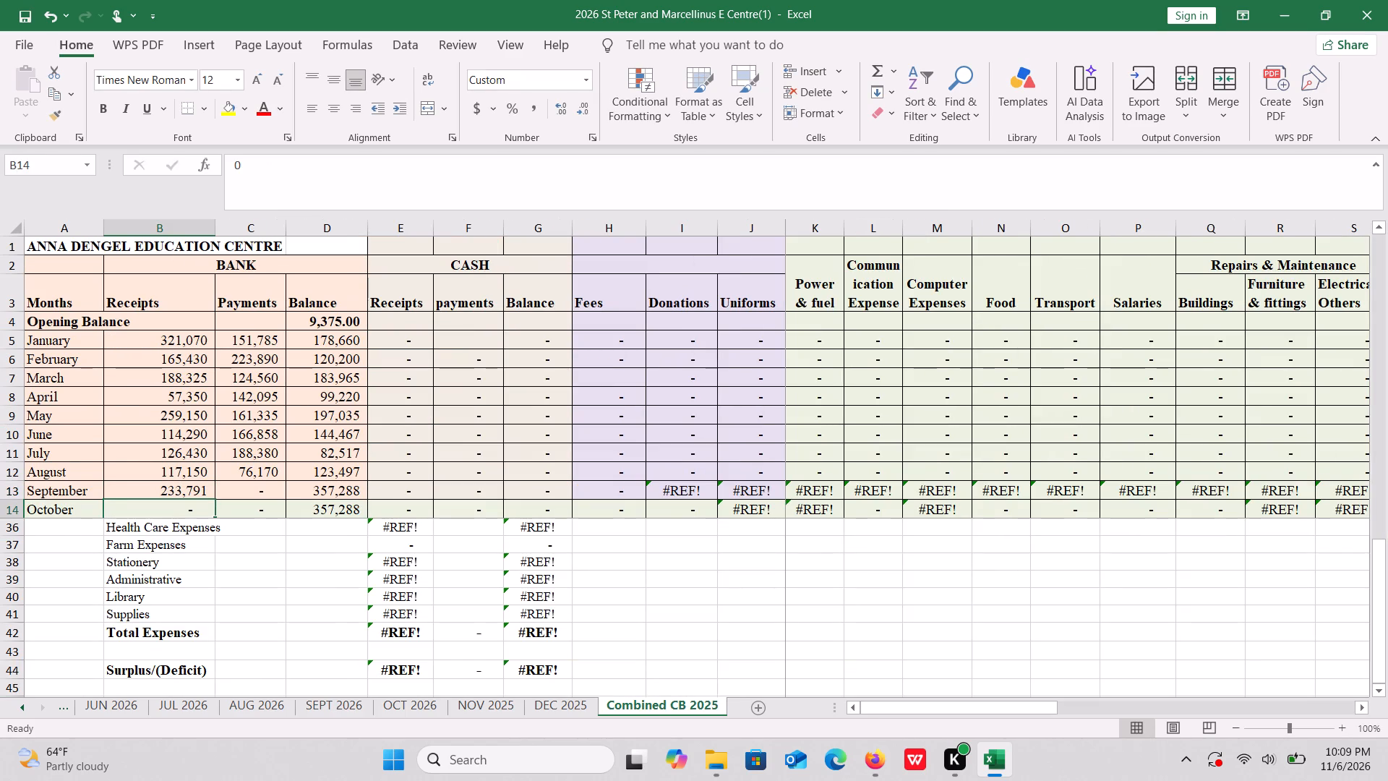
Relink September's bank payments in C13 to the expenditure grand total in AD266 of the SEPT 2026 sheet.
{"action": "left_click", "coordinate": [260, 490]}
{"action": "key", "text": "equal"}
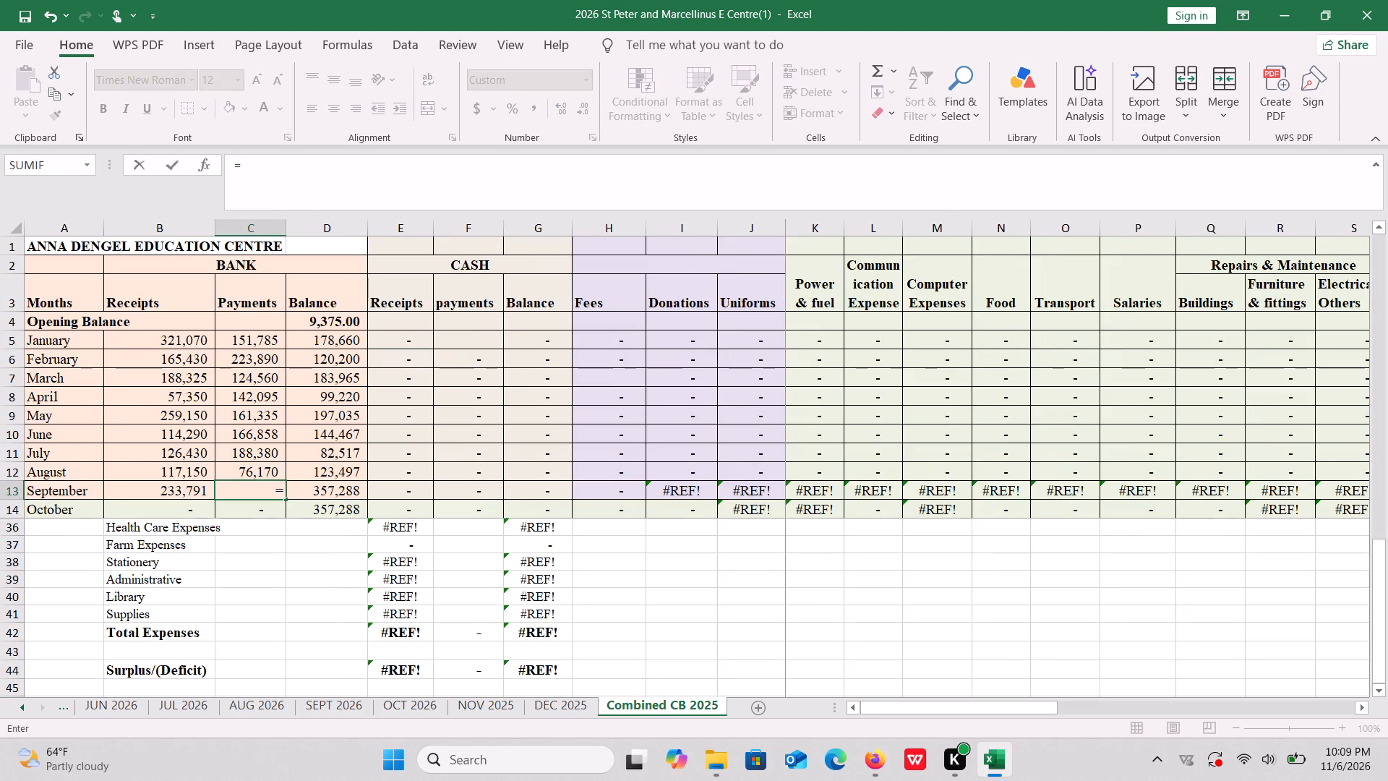
{"action": "left_click", "coordinate": [332, 701]}
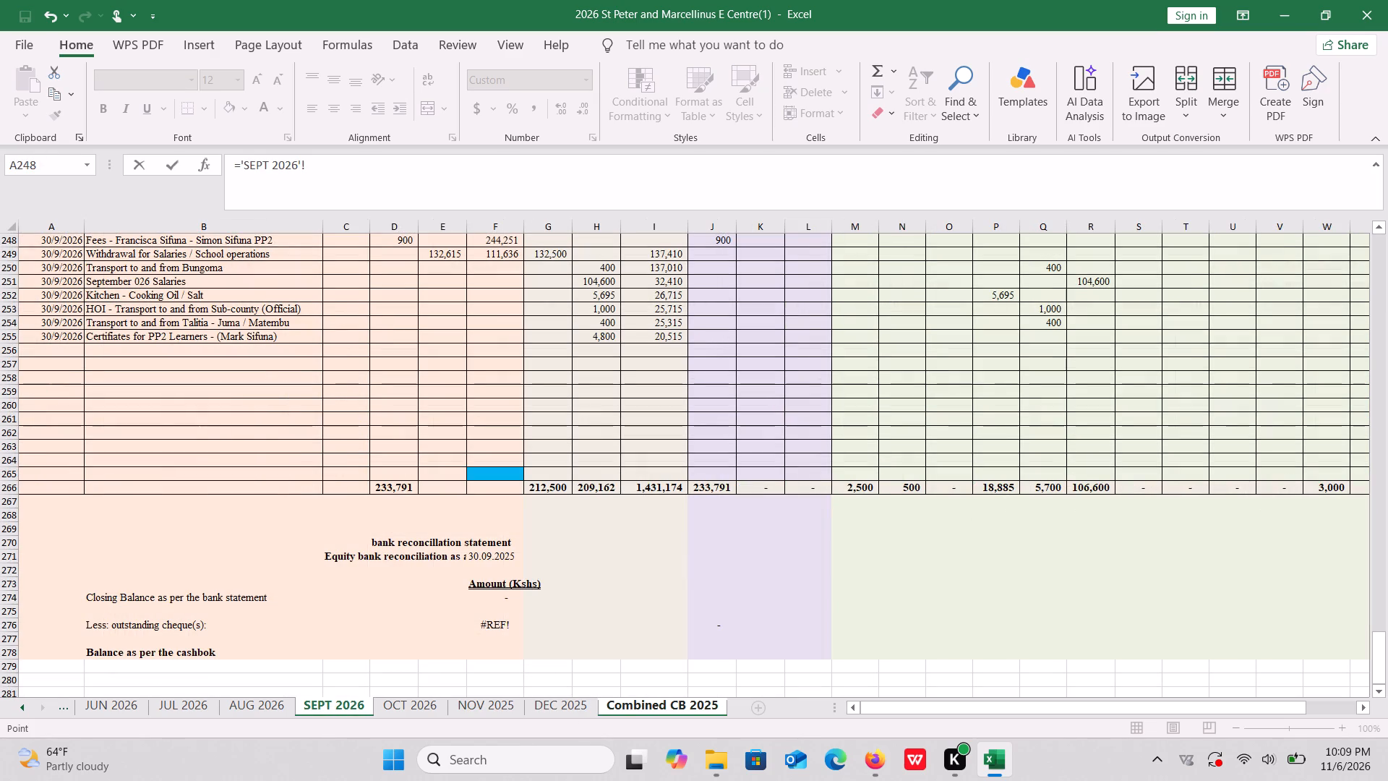
{"action": "left_click", "coordinate": [1324, 705]}
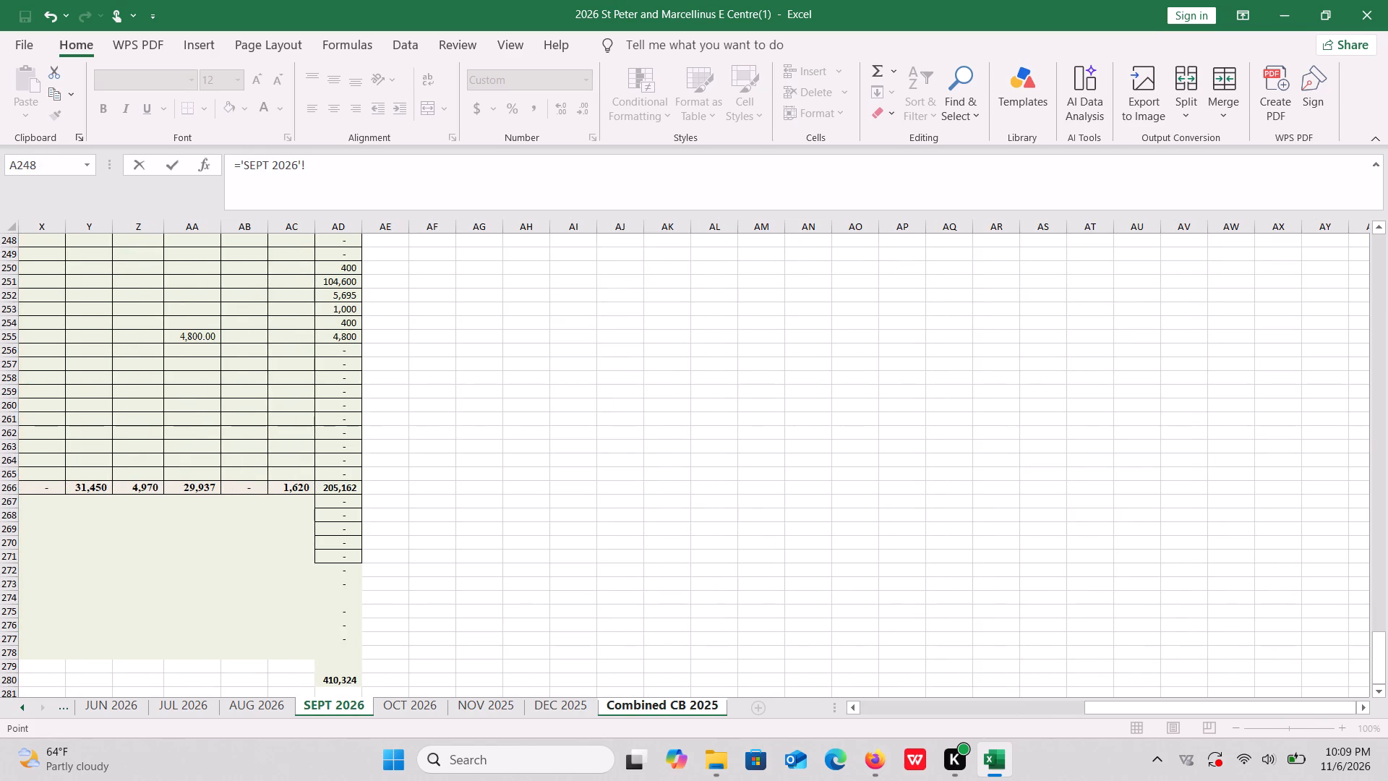
{"action": "left_click", "coordinate": [323, 487]}
{"action": "key", "text": "Return"}
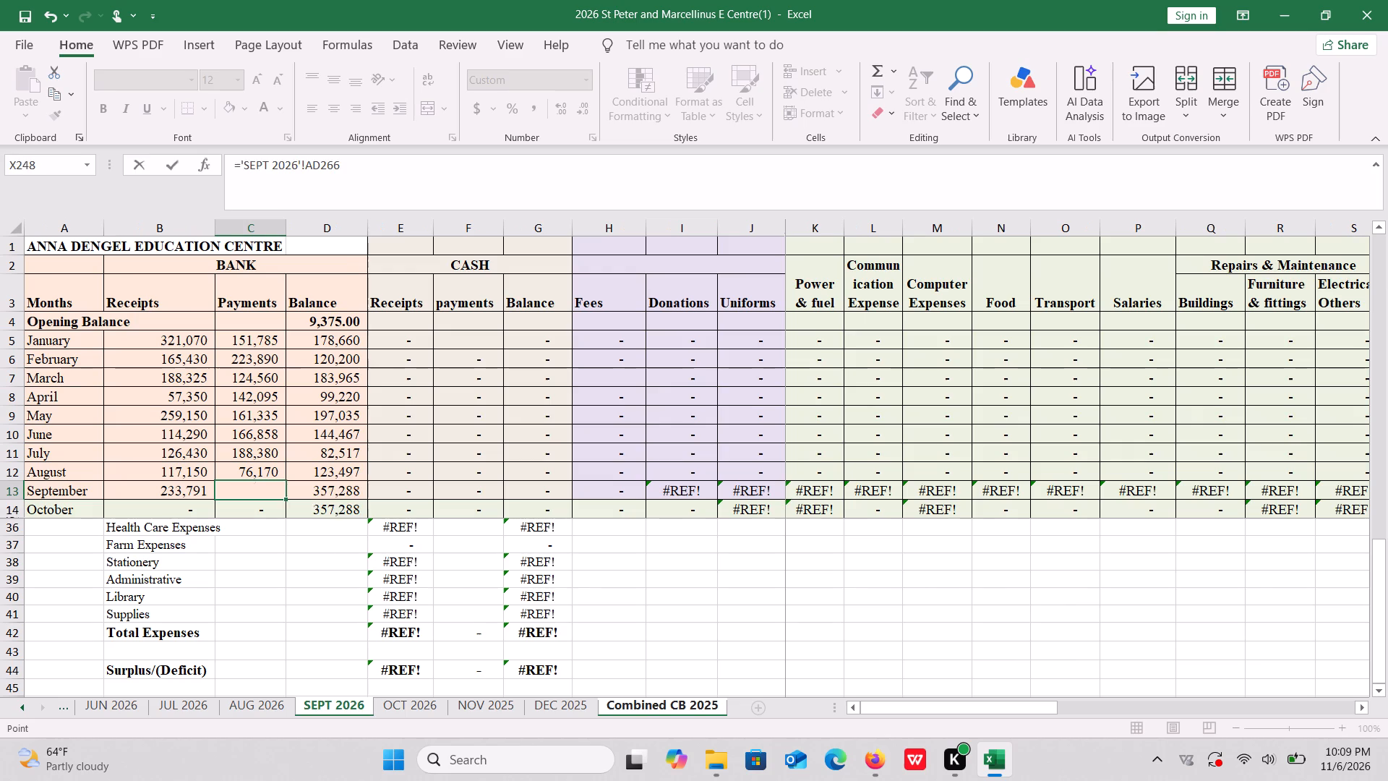
Relink October's bank receipts in B14 to the bank receipts total in D134 of the OCT 2026 sheet.
{"action": "left_click", "coordinate": [179, 513]}
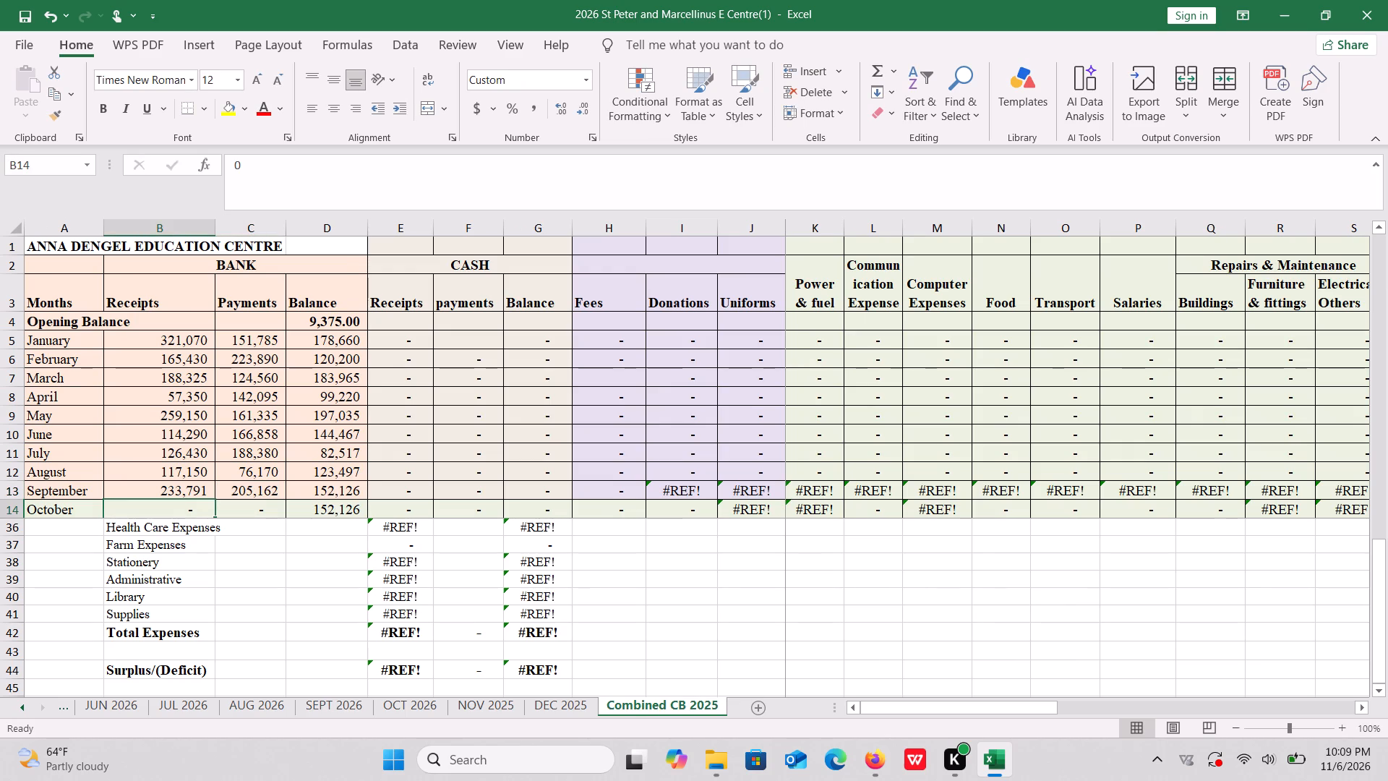
{"action": "key", "text": "equal"}
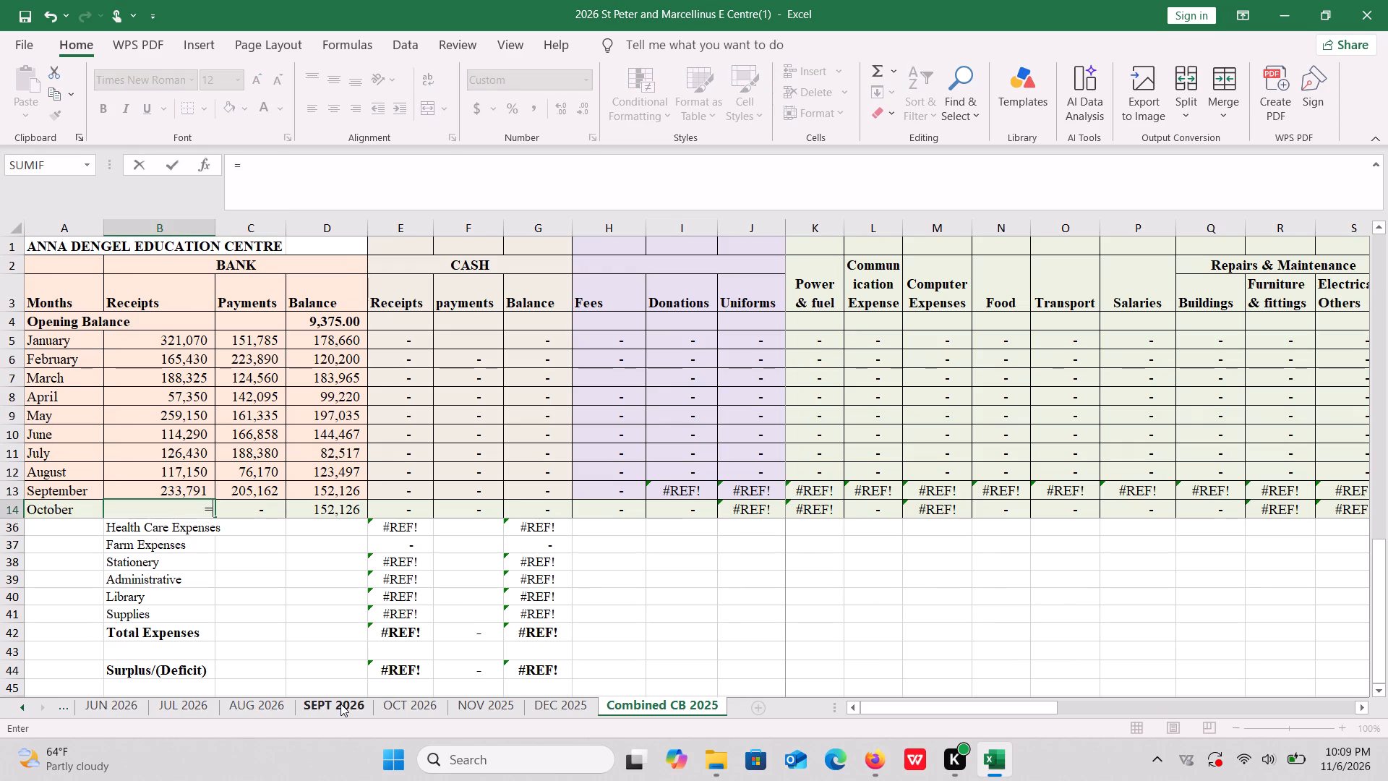
{"action": "left_click", "coordinate": [390, 699]}
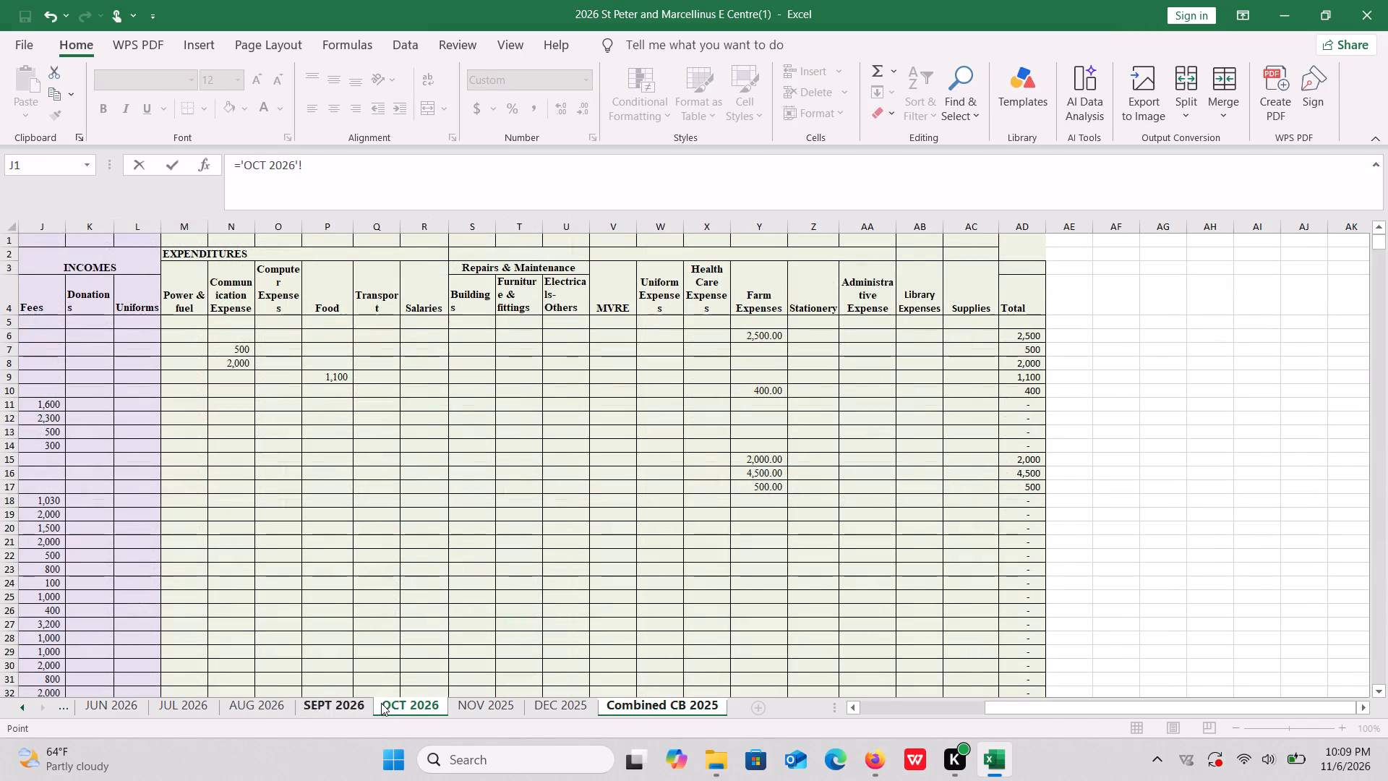
{"action": "left_click", "coordinate": [871, 705]}
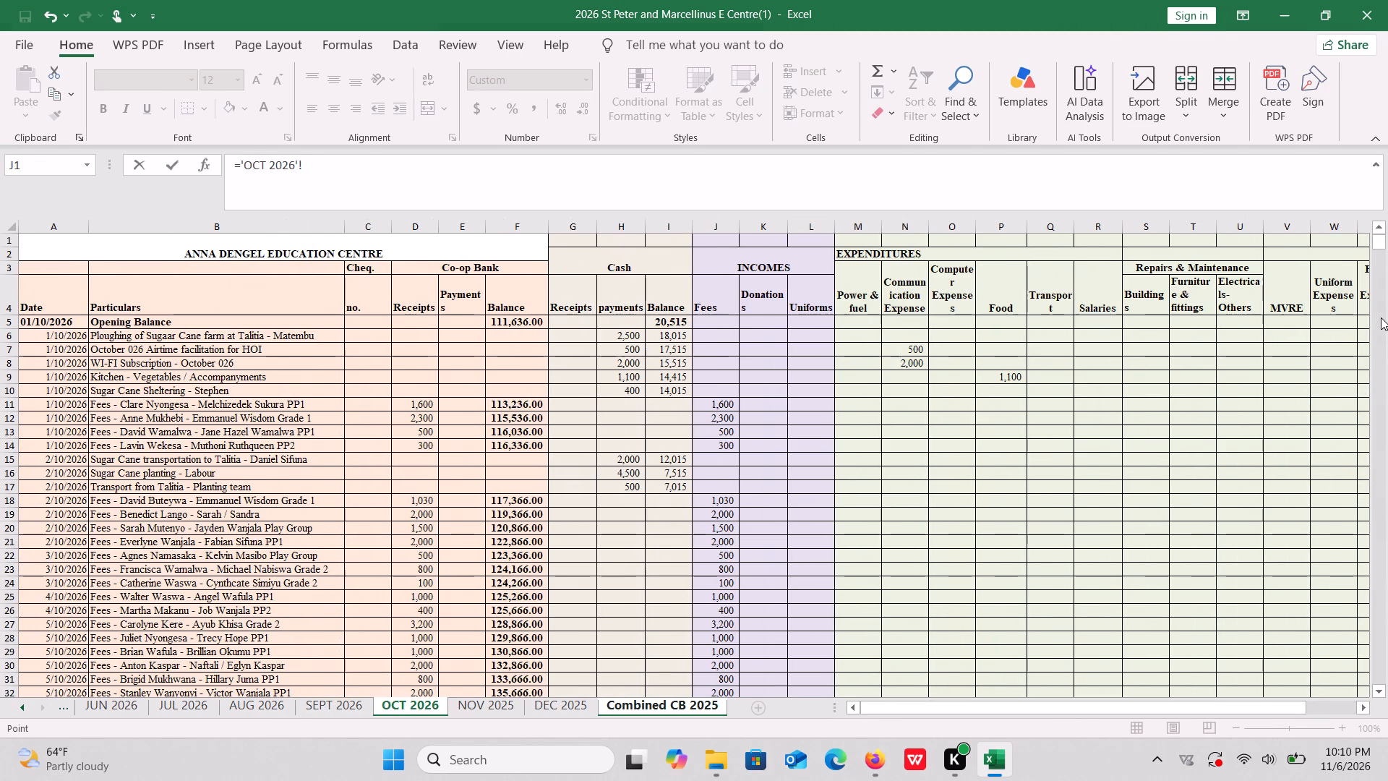
{"action": "left_click", "coordinate": [1381, 317]}
{"action": "left_click", "coordinate": [1381, 317]}
{"action": "left_click", "coordinate": [1381, 317]}
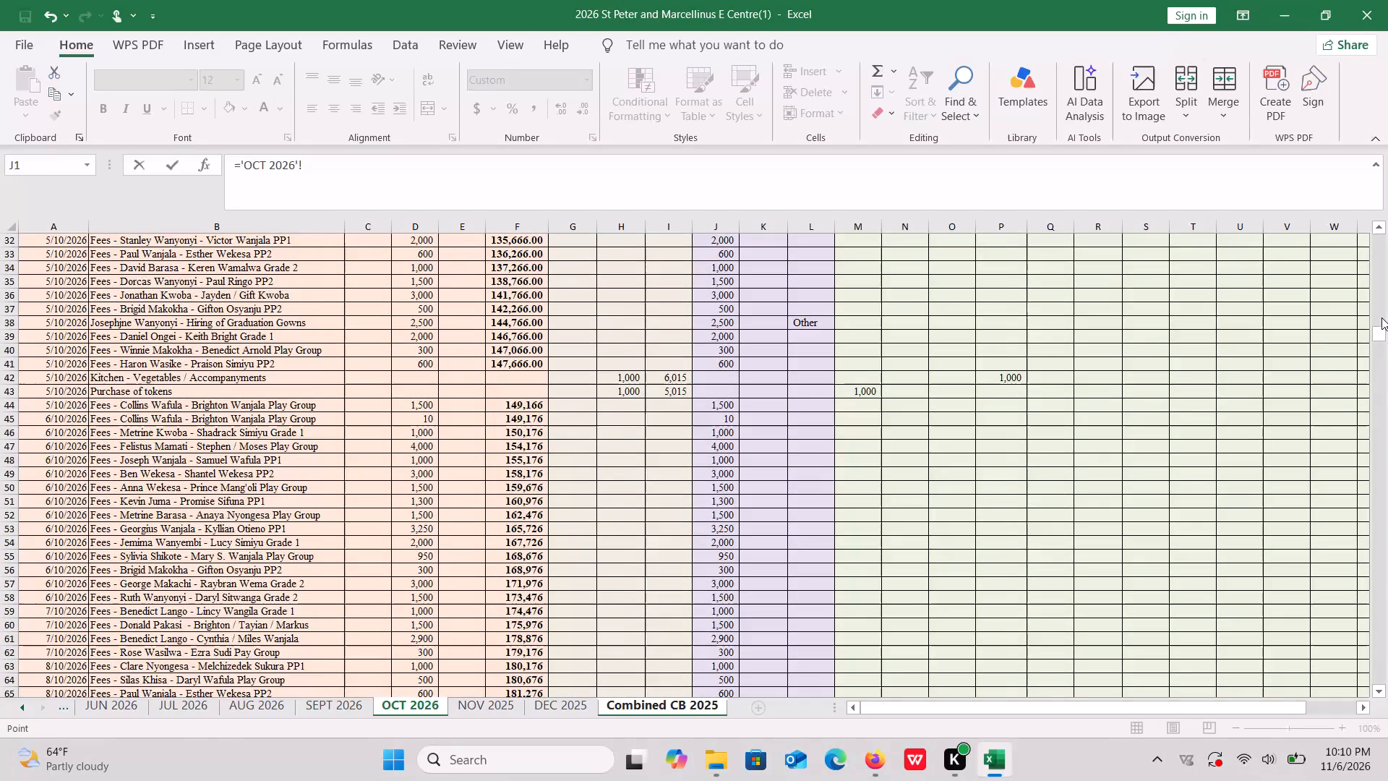
{"action": "left_click_drag", "start_coordinate": [1382, 328], "coordinate": [1387, 617]}
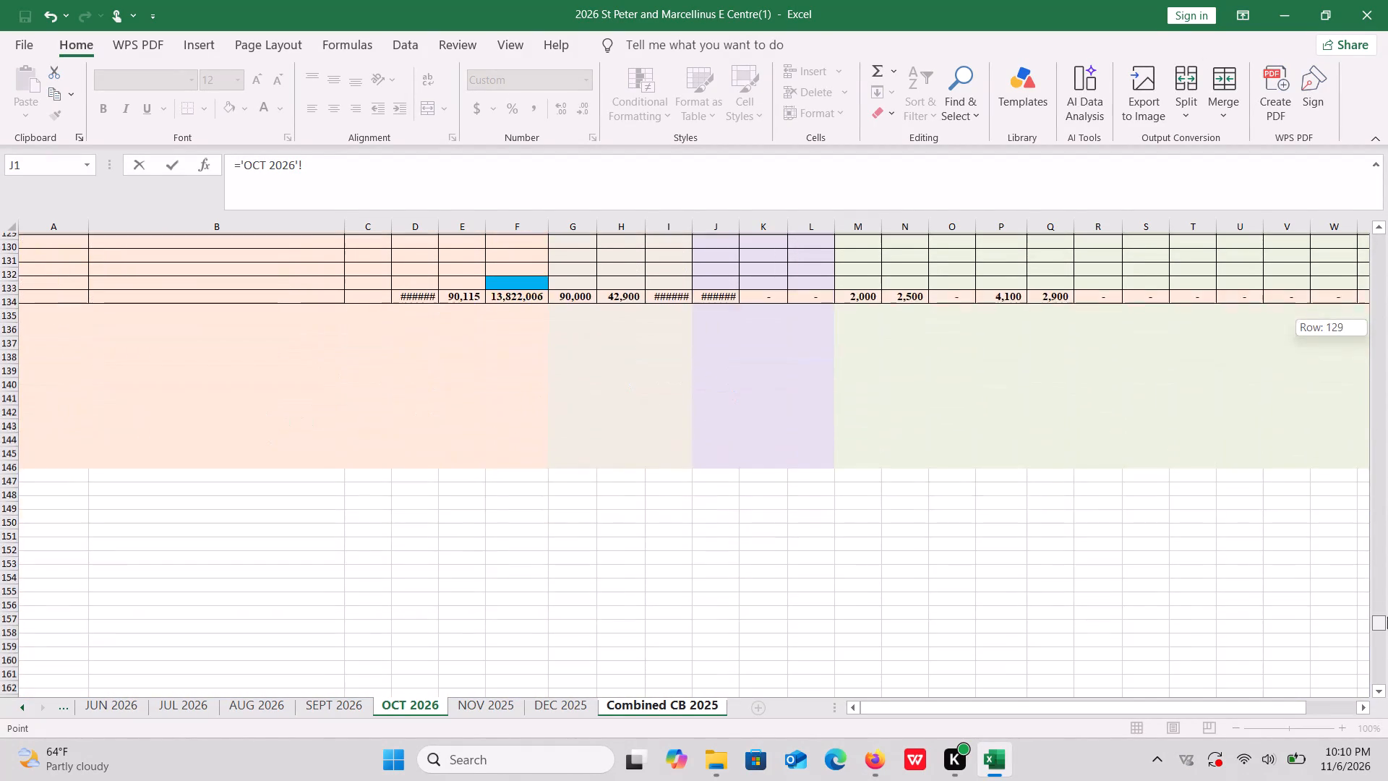
{"action": "left_click_drag", "start_coordinate": [1387, 617], "coordinate": [1387, 592]}
{"action": "left_click", "coordinate": [414, 409]}
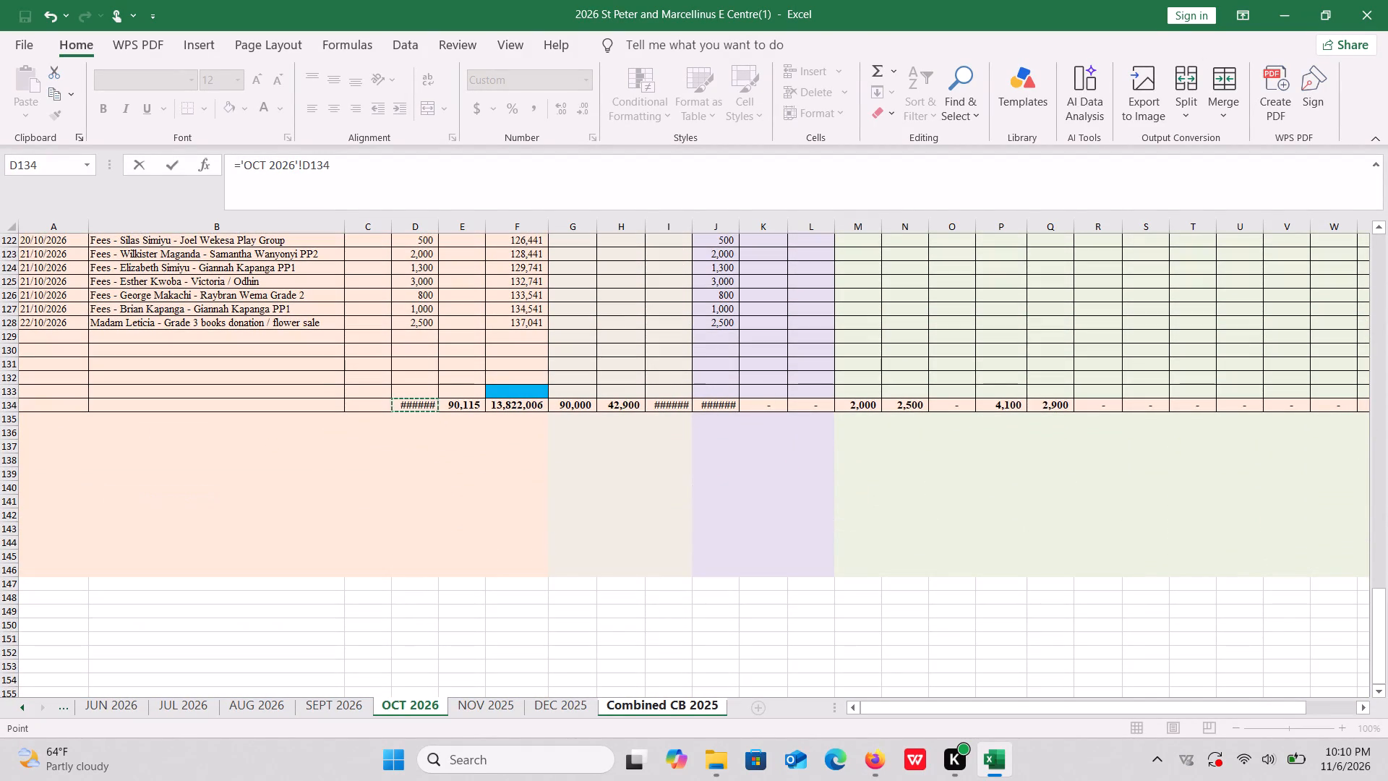
{"action": "key", "text": "Return"}
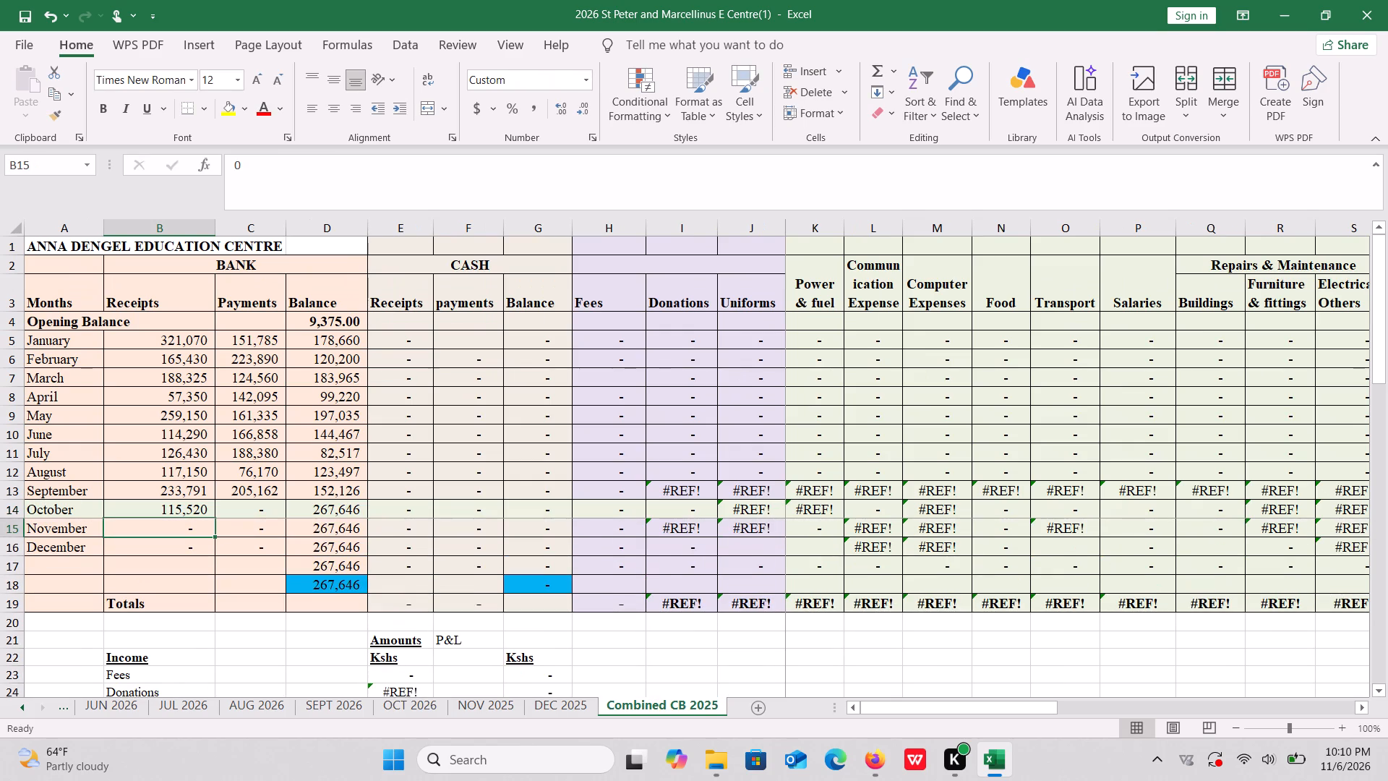
Relink October's bank payments in C14 to the expenditure grand total in AD134 of the OCT 2026 sheet.
{"action": "left_click", "coordinate": [271, 508]}
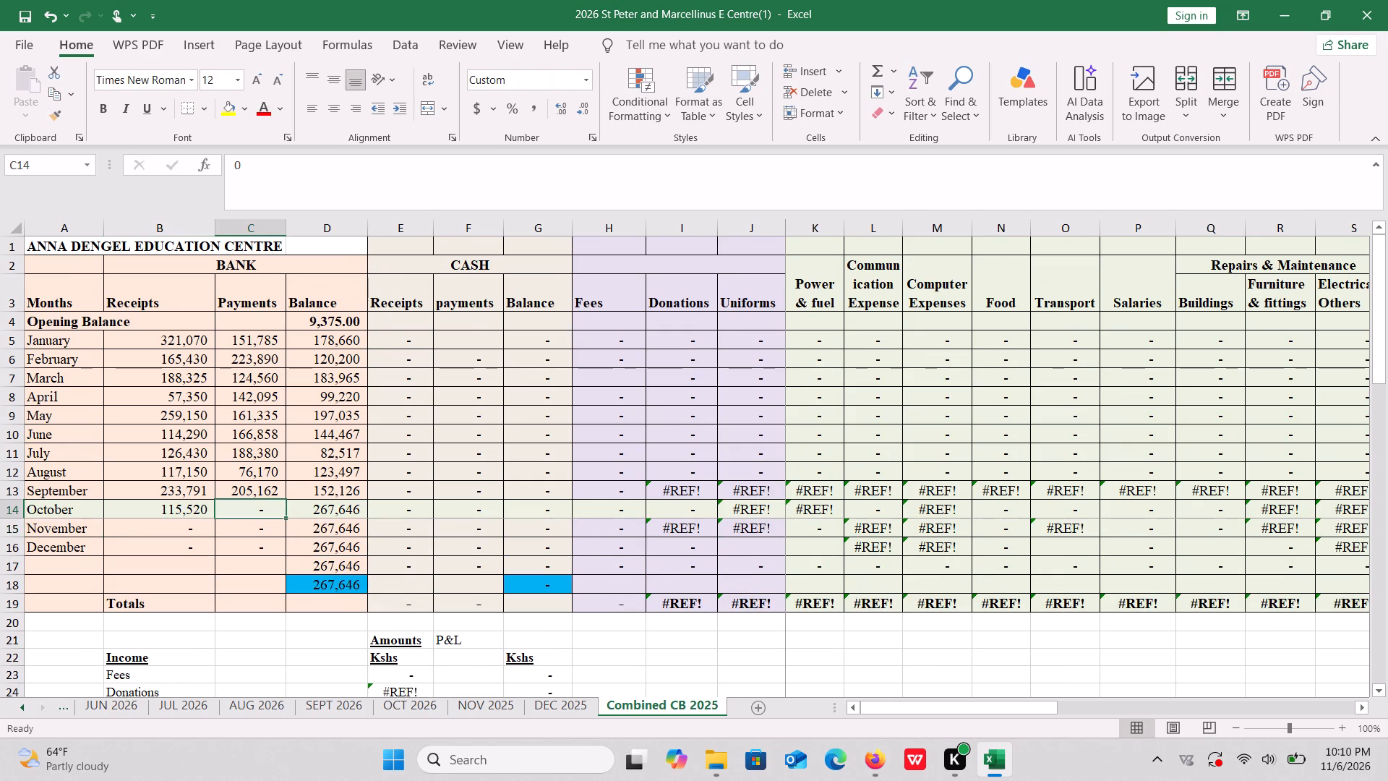
{"action": "key", "text": "equal"}
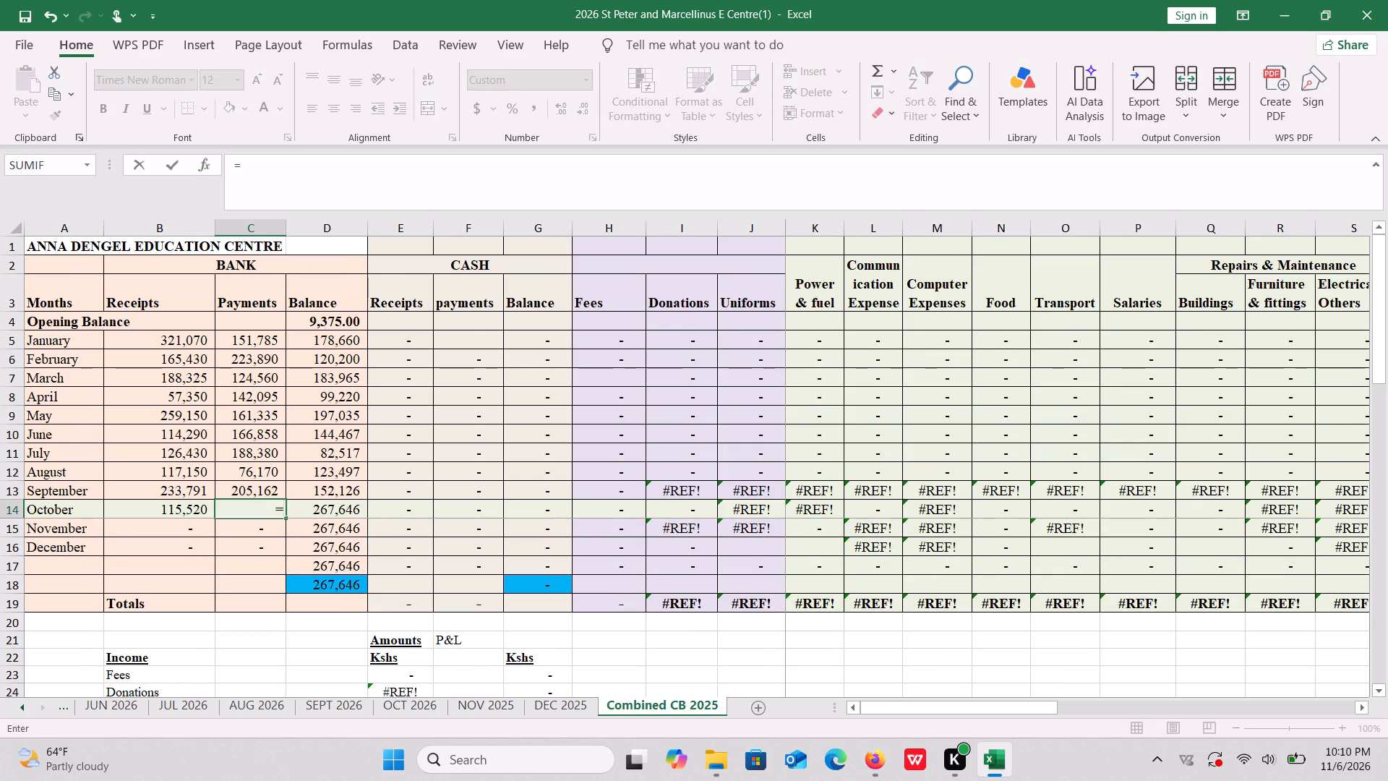
{"action": "left_click", "coordinate": [429, 709]}
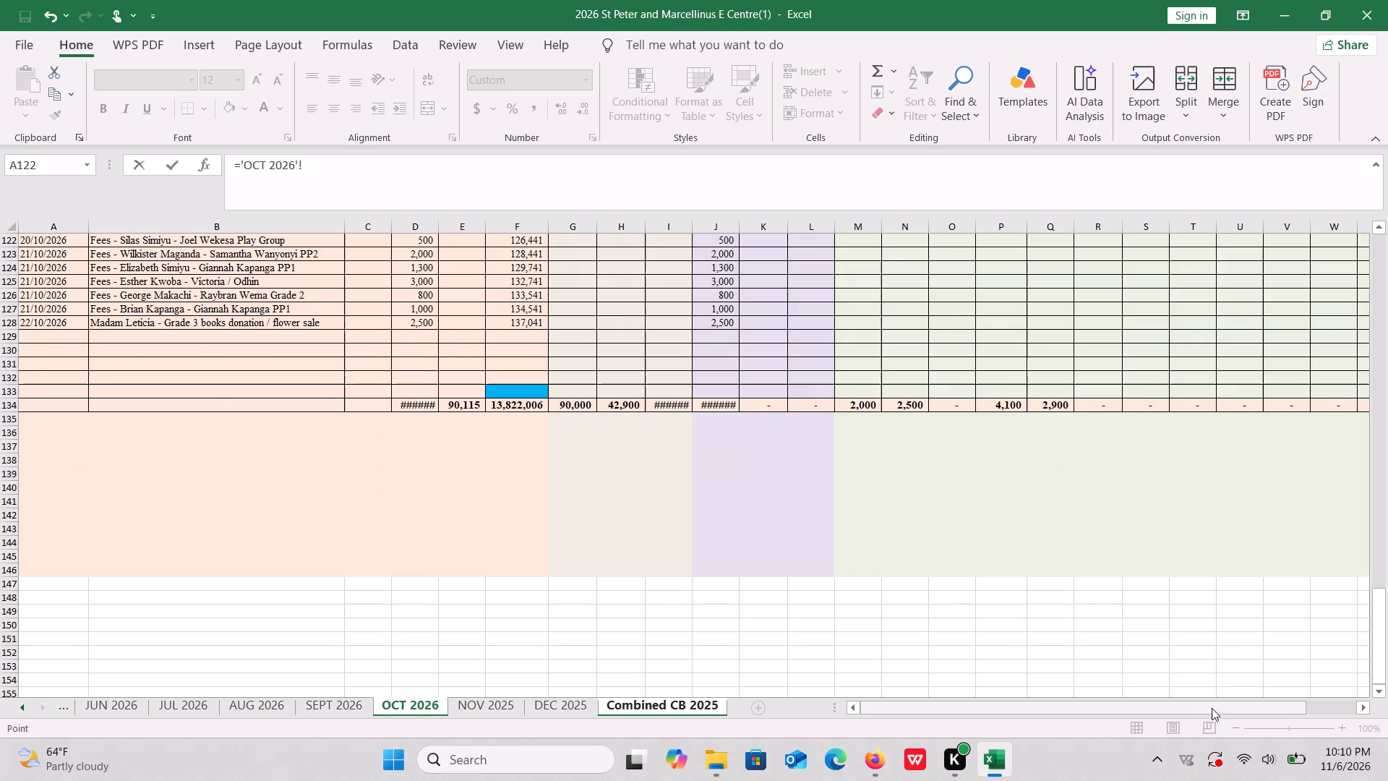
{"action": "left_click_drag", "start_coordinate": [1212, 708], "coordinate": [1307, 717]}
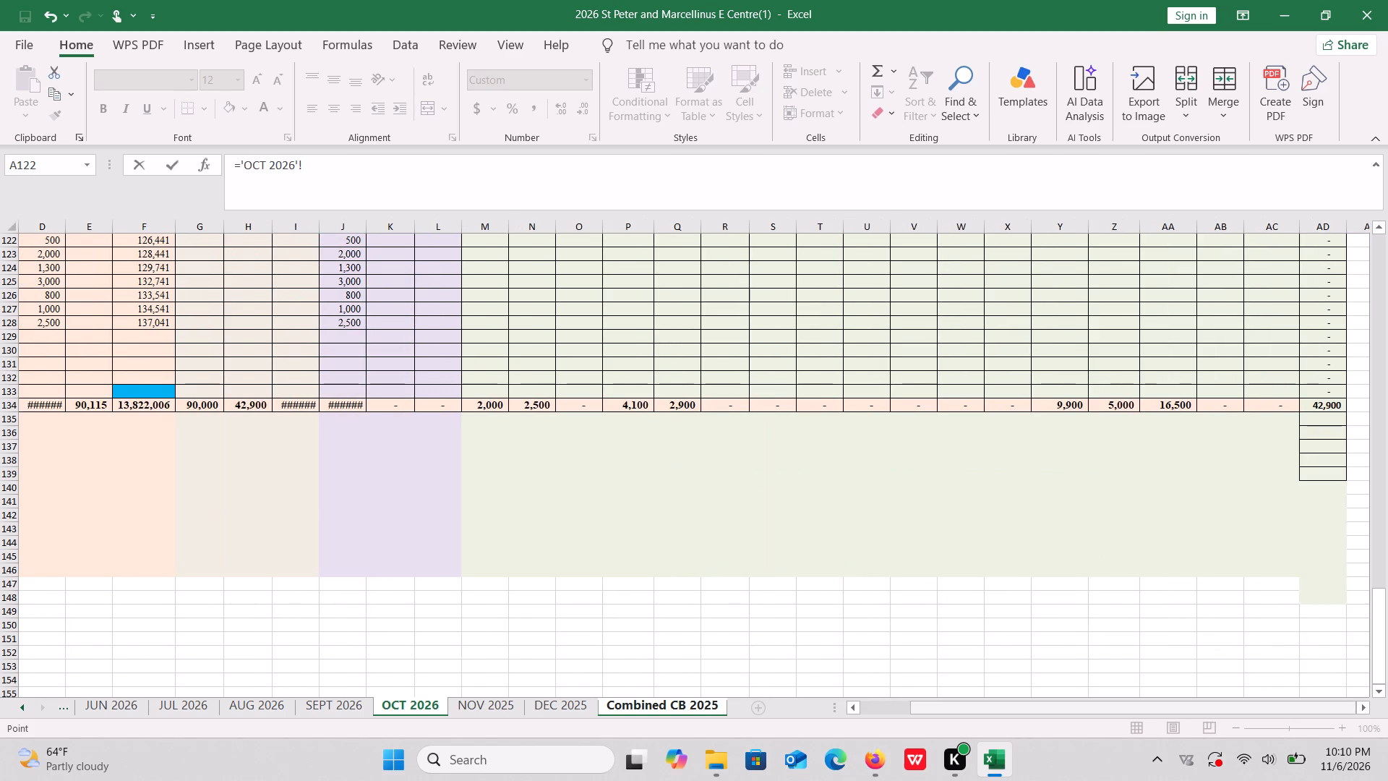
{"action": "left_click", "coordinate": [1317, 409]}
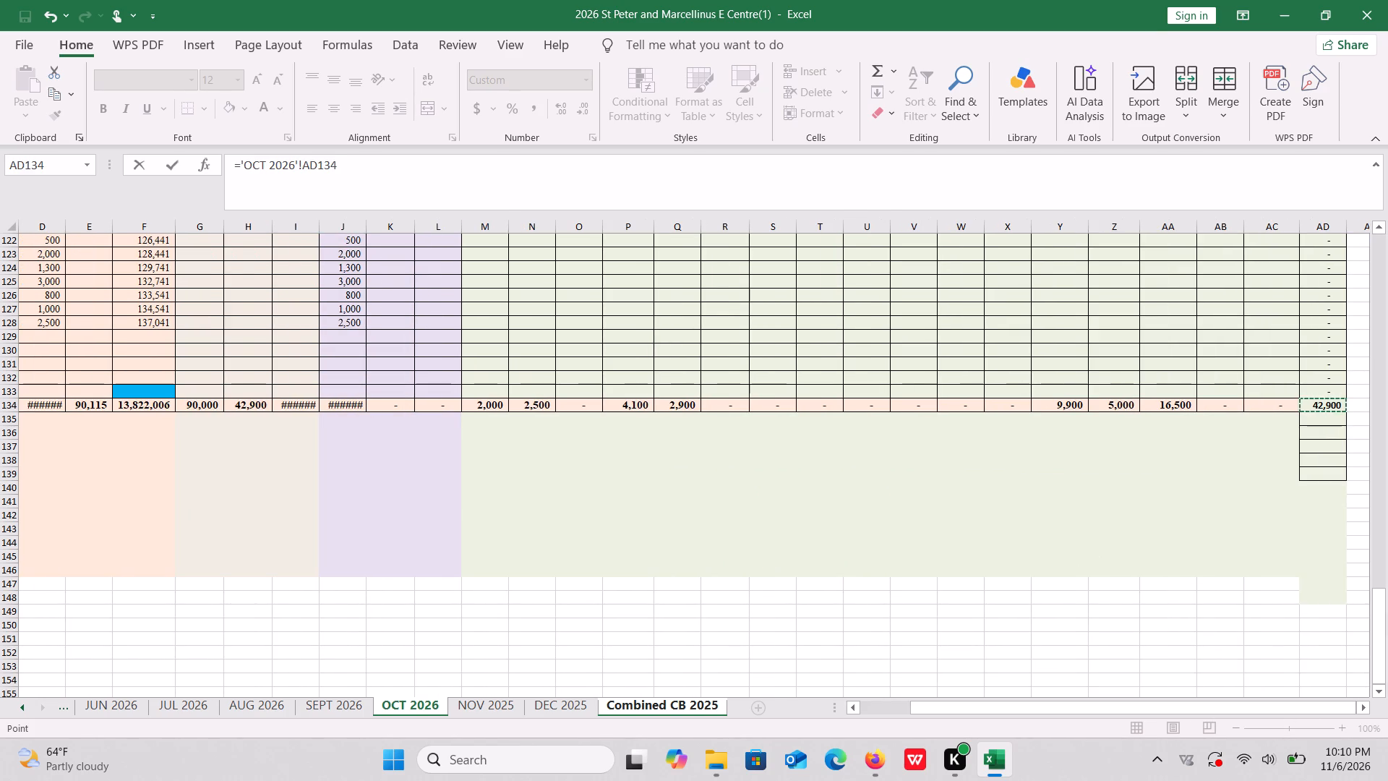
{"action": "key", "text": "Return"}
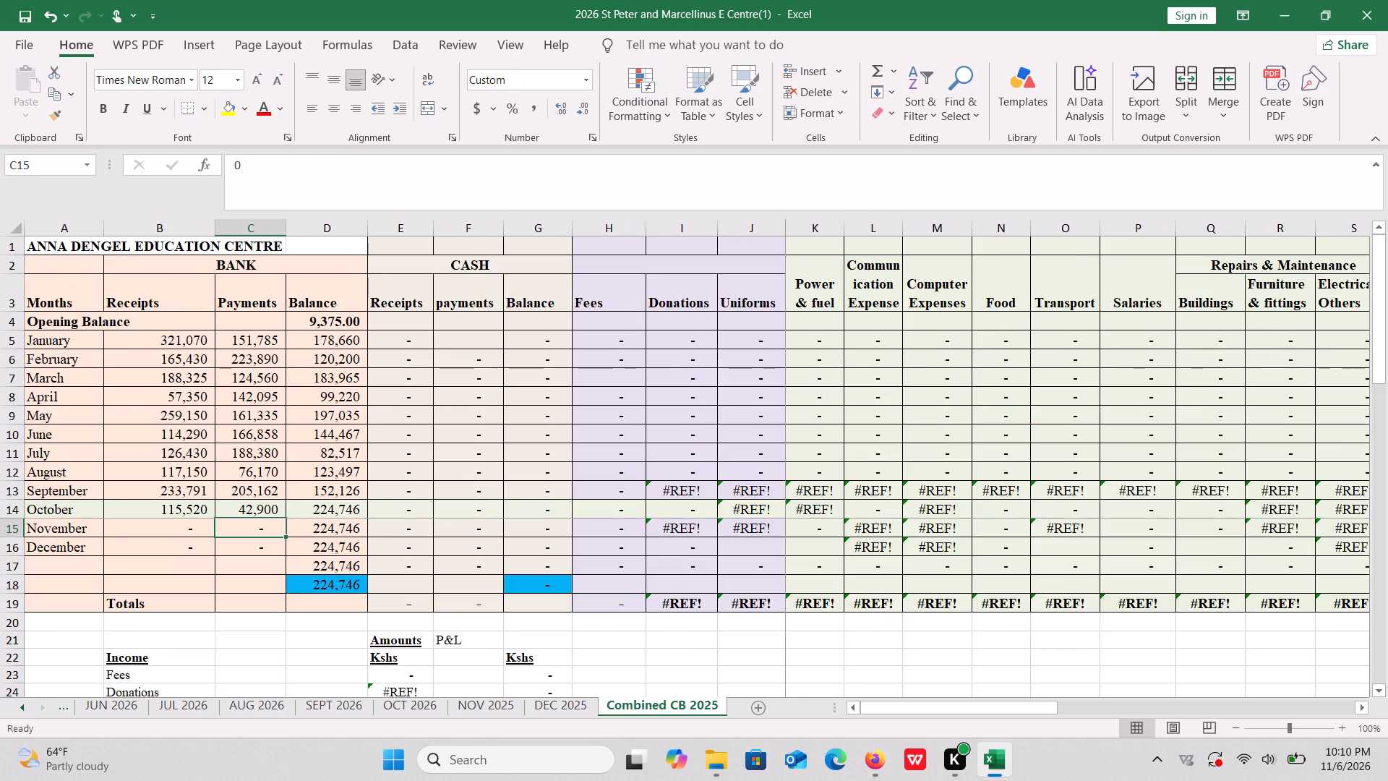
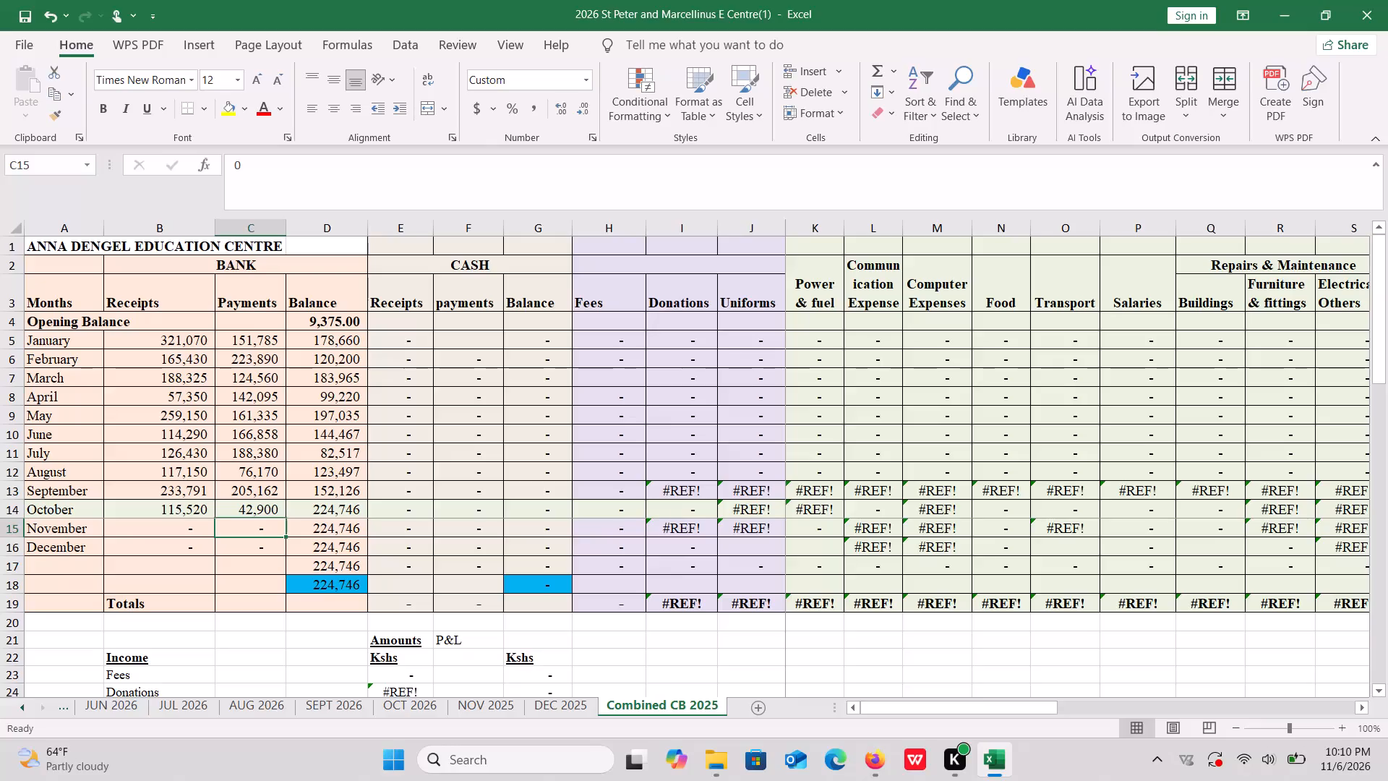
Fill October's bank cells A14:D14 with the lightest orange theme colour, matching the rest of the BANK block.
{"action": "left_click_drag", "start_coordinate": [49, 506], "coordinate": [345, 485]}
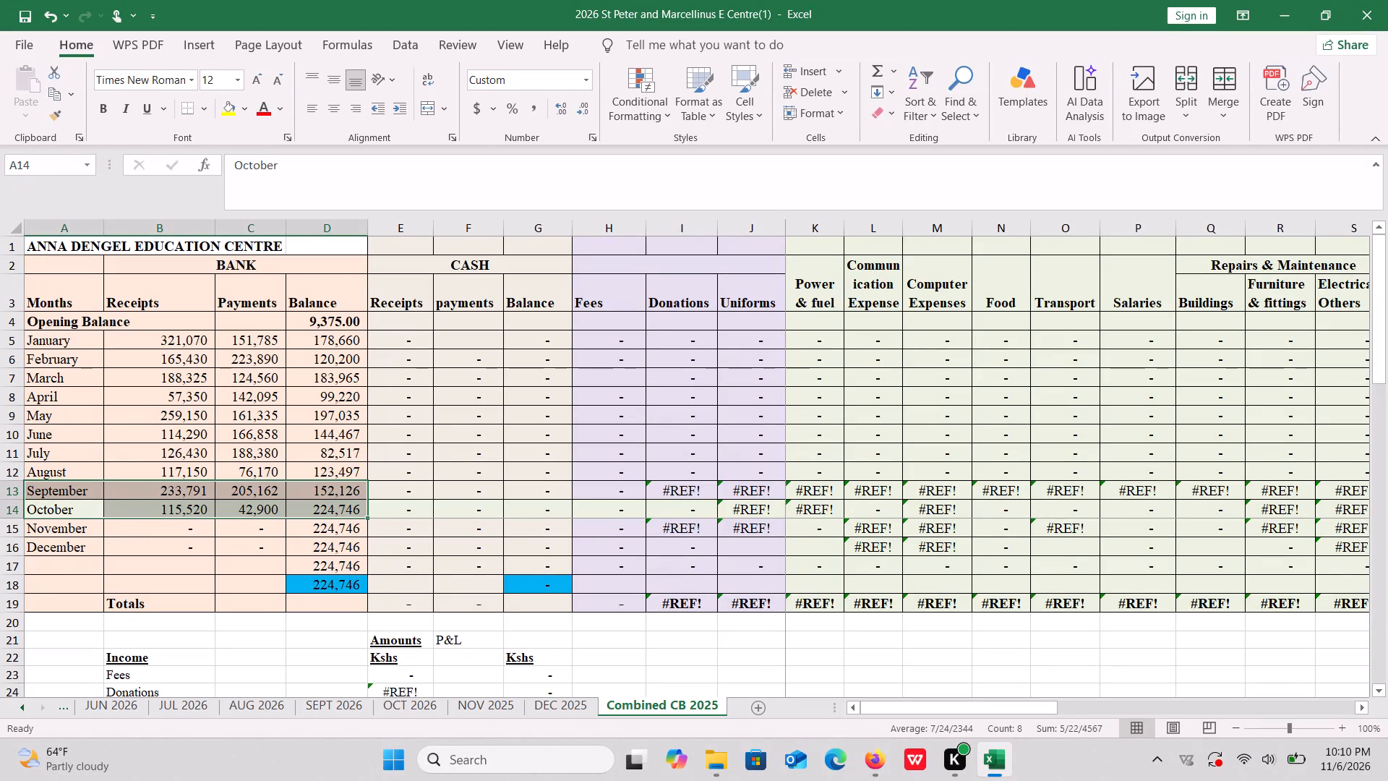
{"action": "left_click", "coordinate": [349, 513]}
{"action": "left_click", "coordinate": [125, 514]}
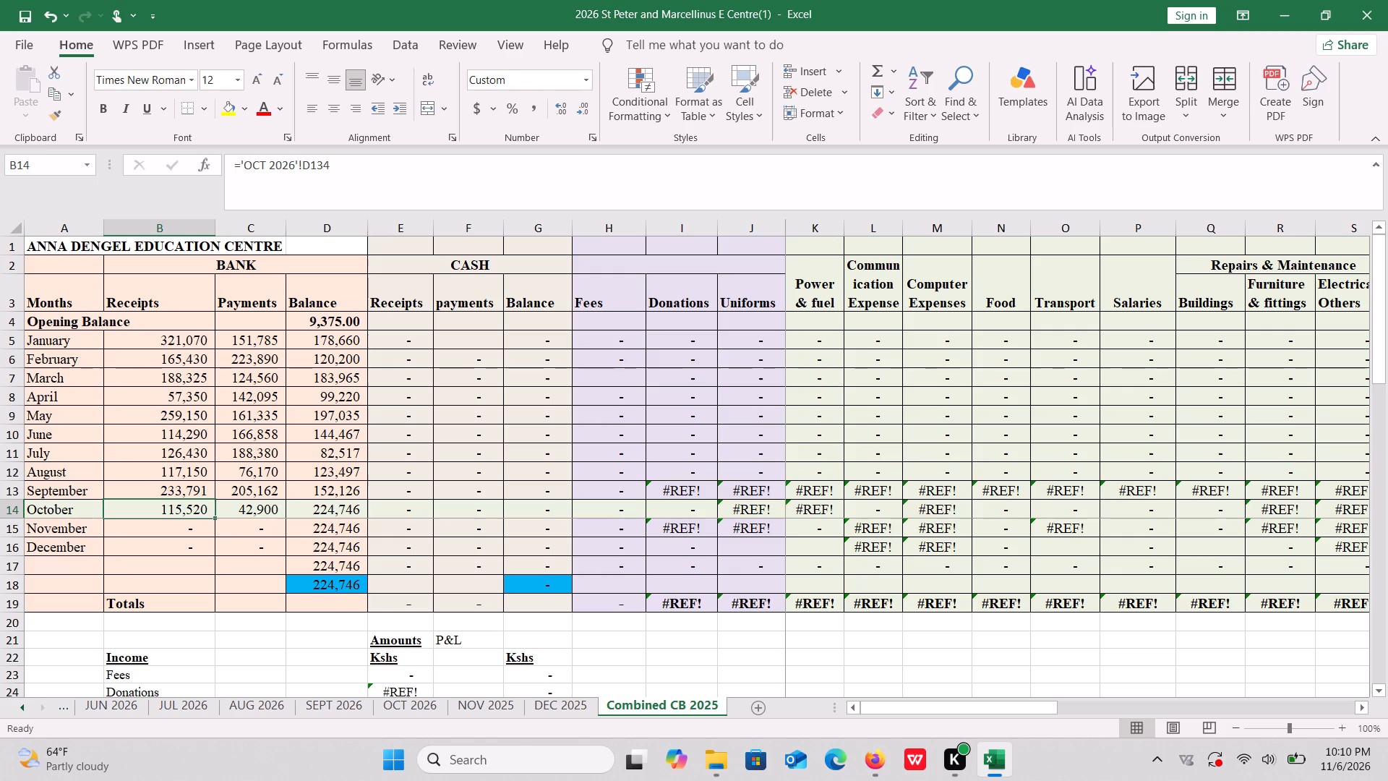
{"action": "left_click_drag", "start_coordinate": [62, 508], "coordinate": [345, 514]}
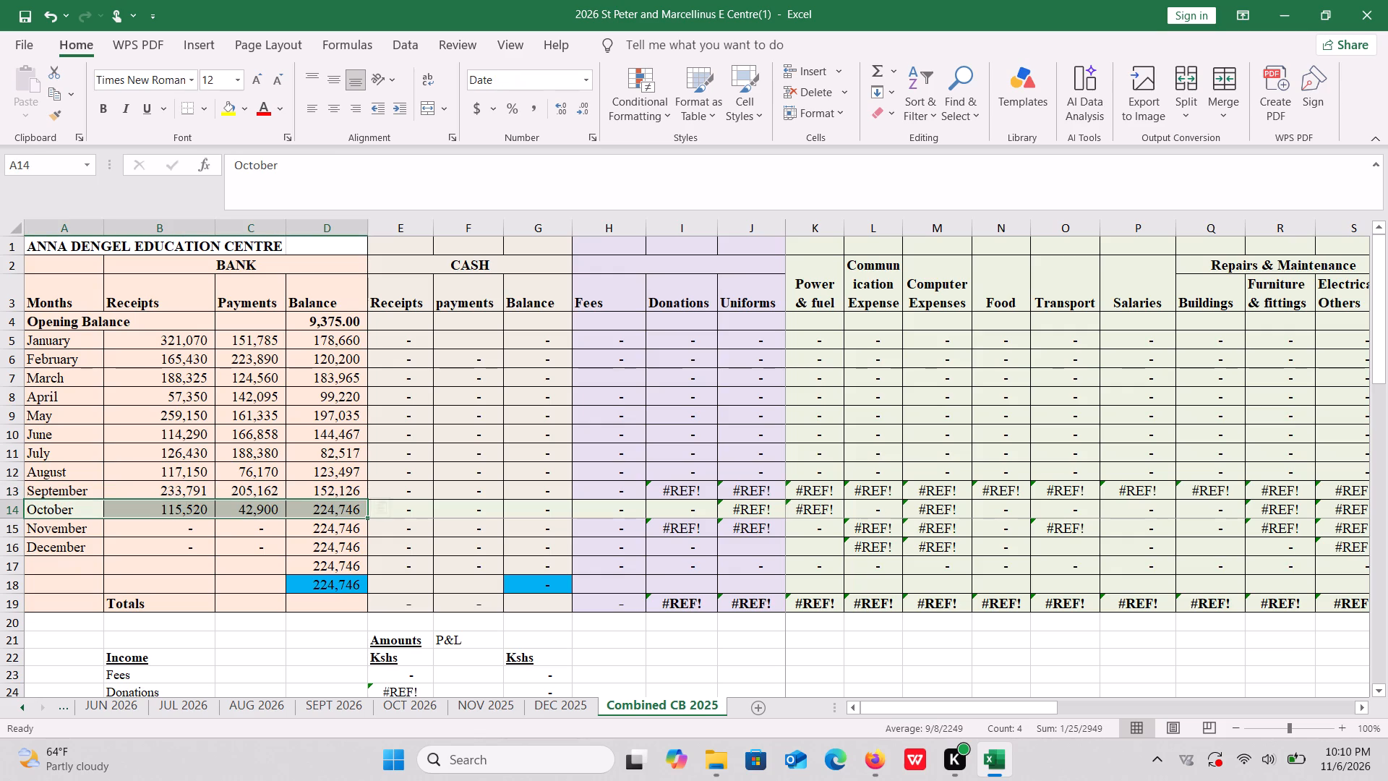
{"action": "left_click", "coordinate": [244, 114]}
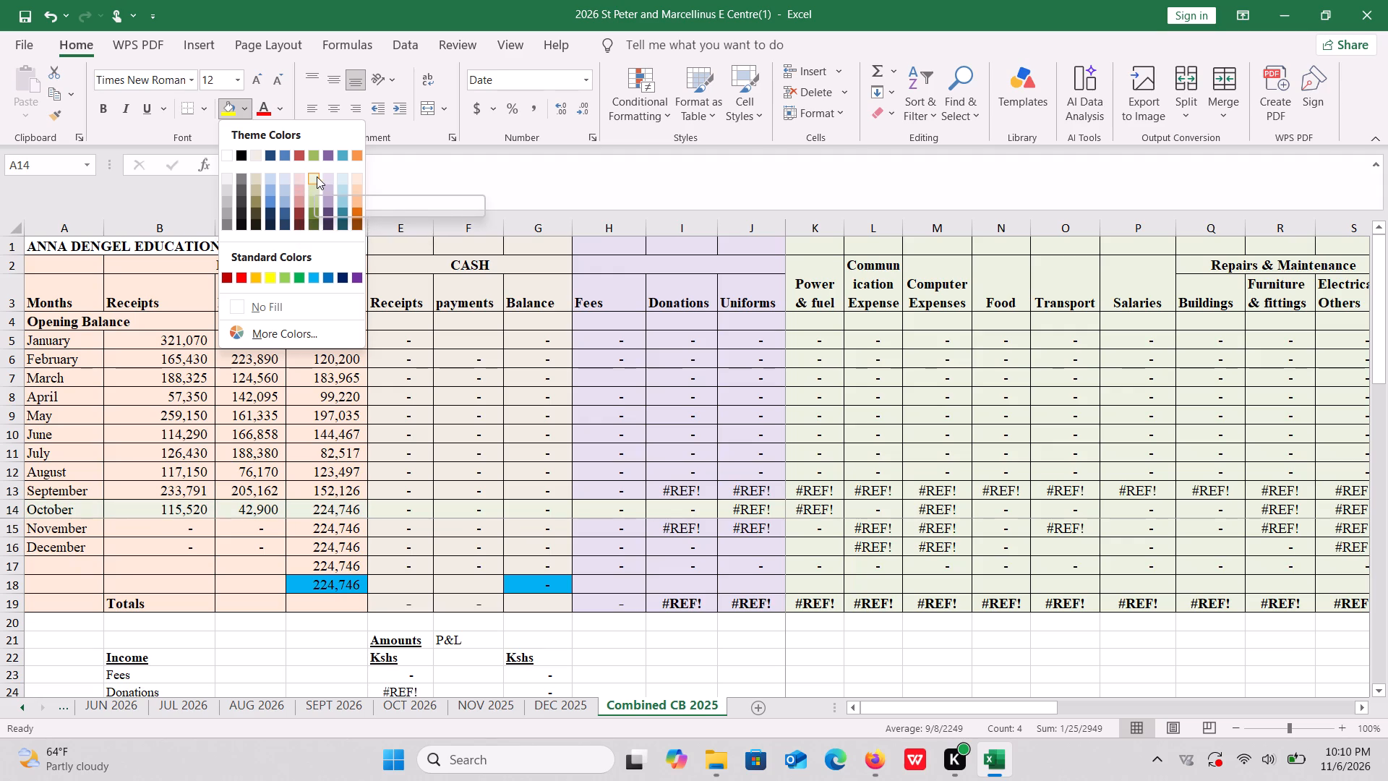
{"action": "left_click", "coordinate": [356, 180]}
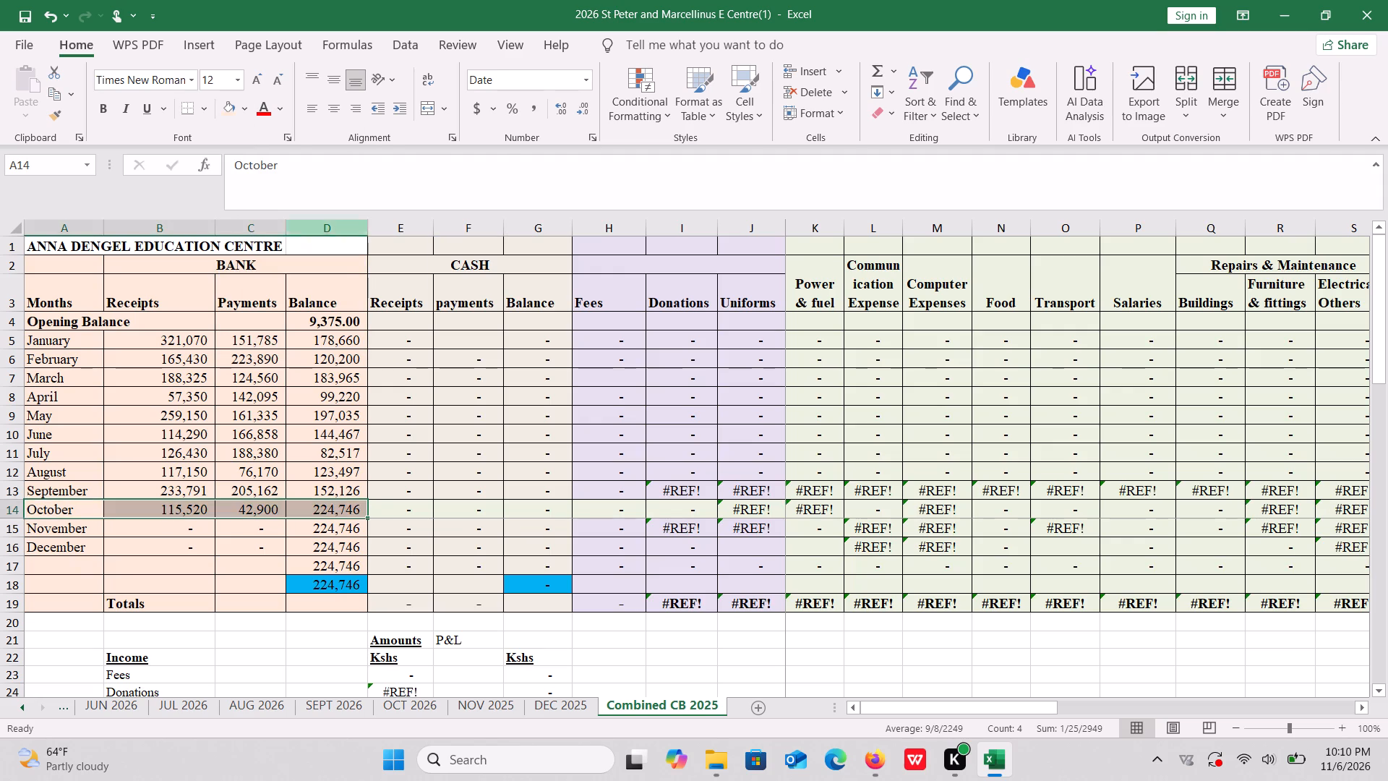
{"action": "left_click", "coordinate": [379, 484]}
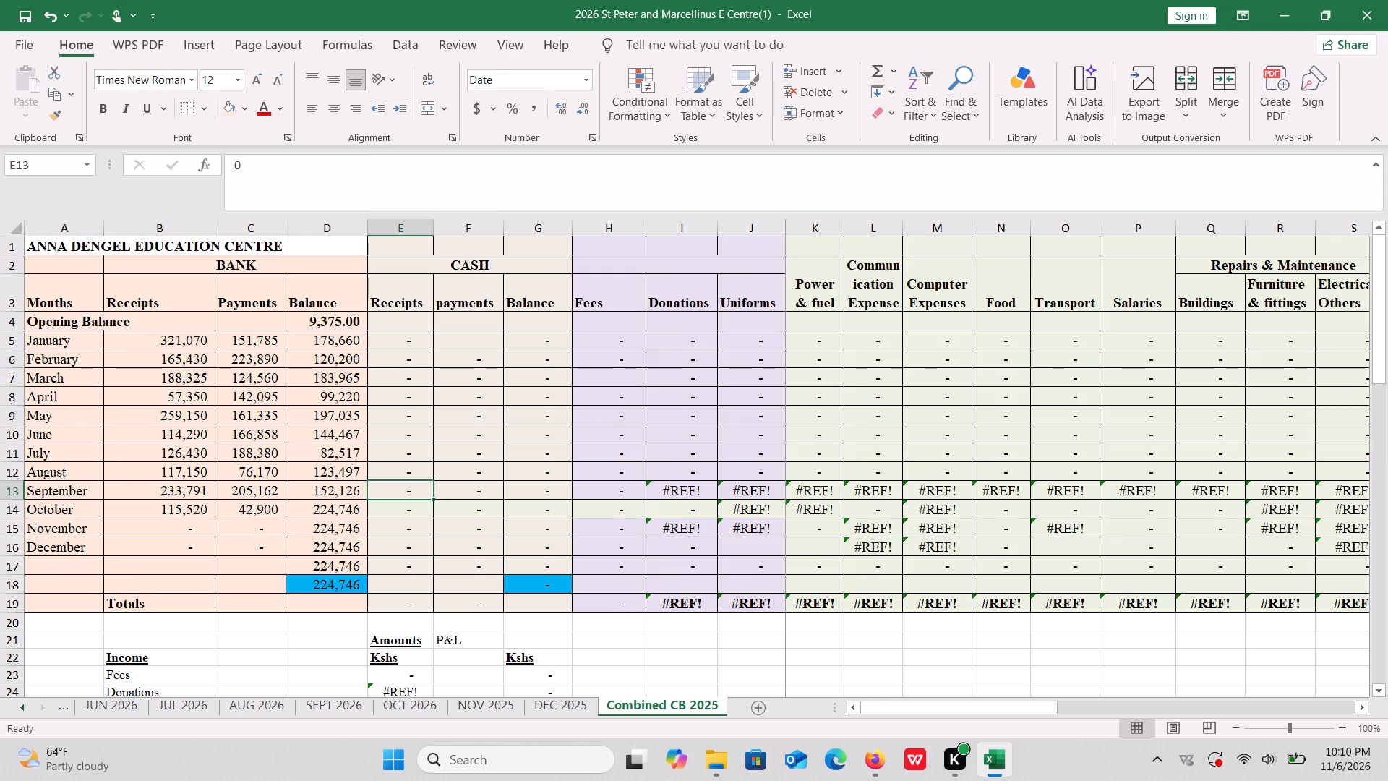
Fill October's Fees, Donations and Uniforms cells H14:J14 with the lightest purple theme colour, matching the surrounding income columns.
{"action": "left_click_drag", "start_coordinate": [594, 507], "coordinate": [762, 514]}
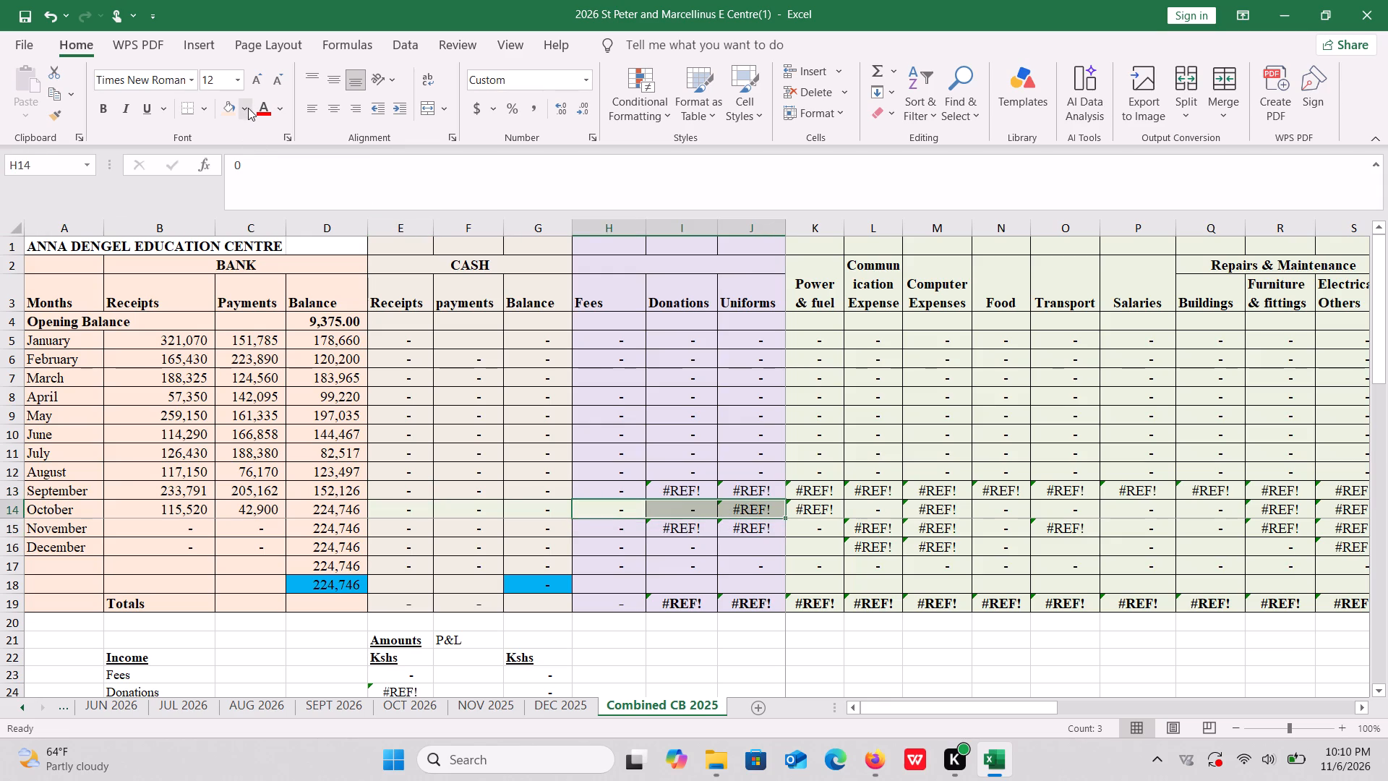
{"action": "left_click", "coordinate": [248, 108]}
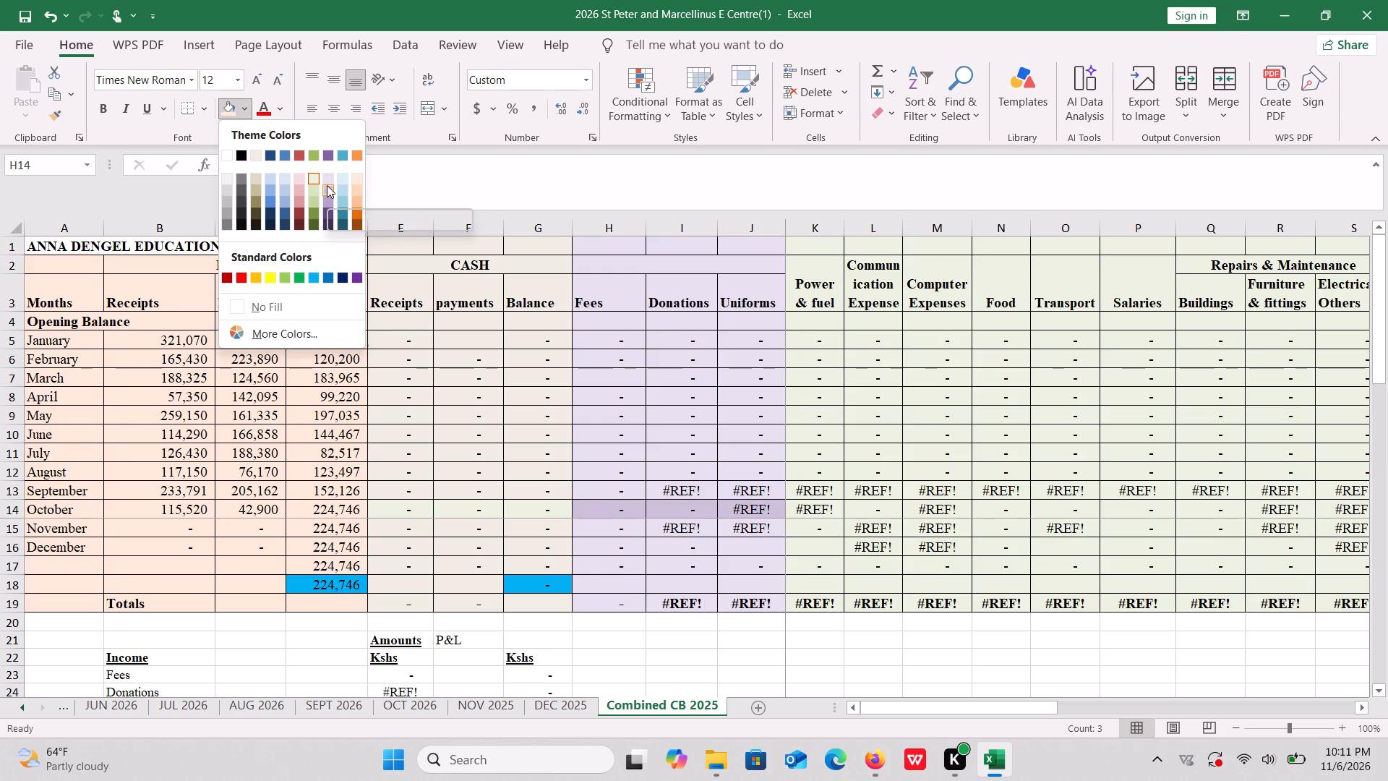
{"action": "left_click", "coordinate": [325, 179]}
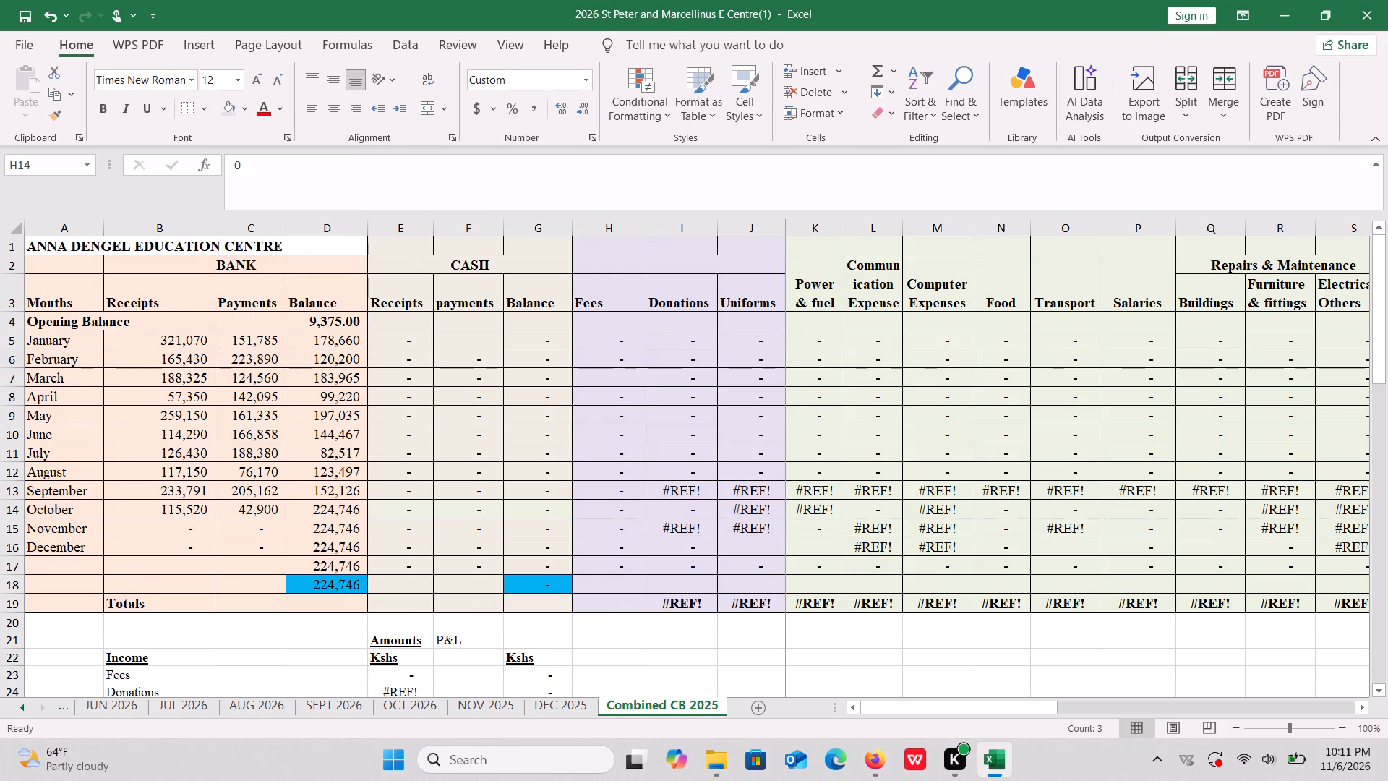
{"action": "left_click", "coordinate": [708, 493]}
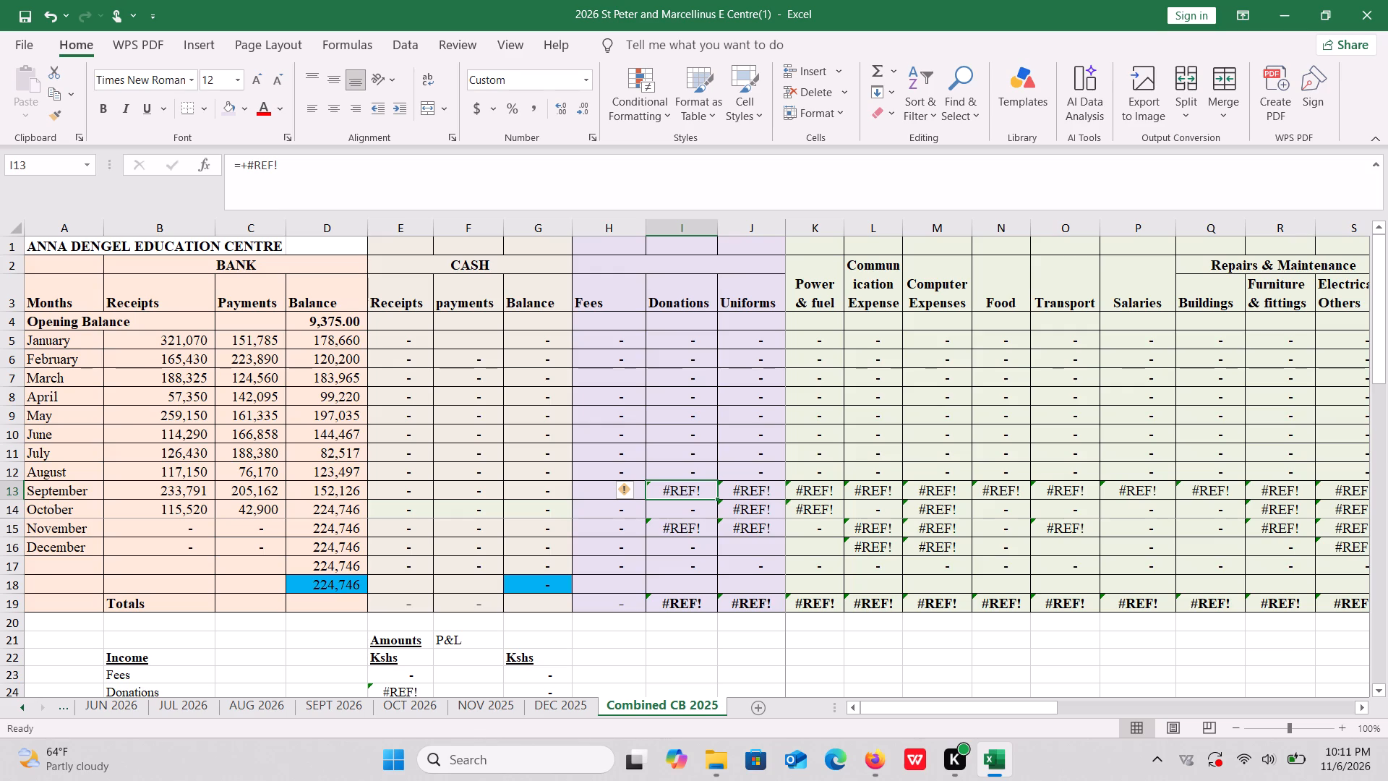
Save the cashbook workbook.
{"action": "left_click", "coordinate": [28, 26]}
{"action": "left_click", "coordinate": [462, 364]}
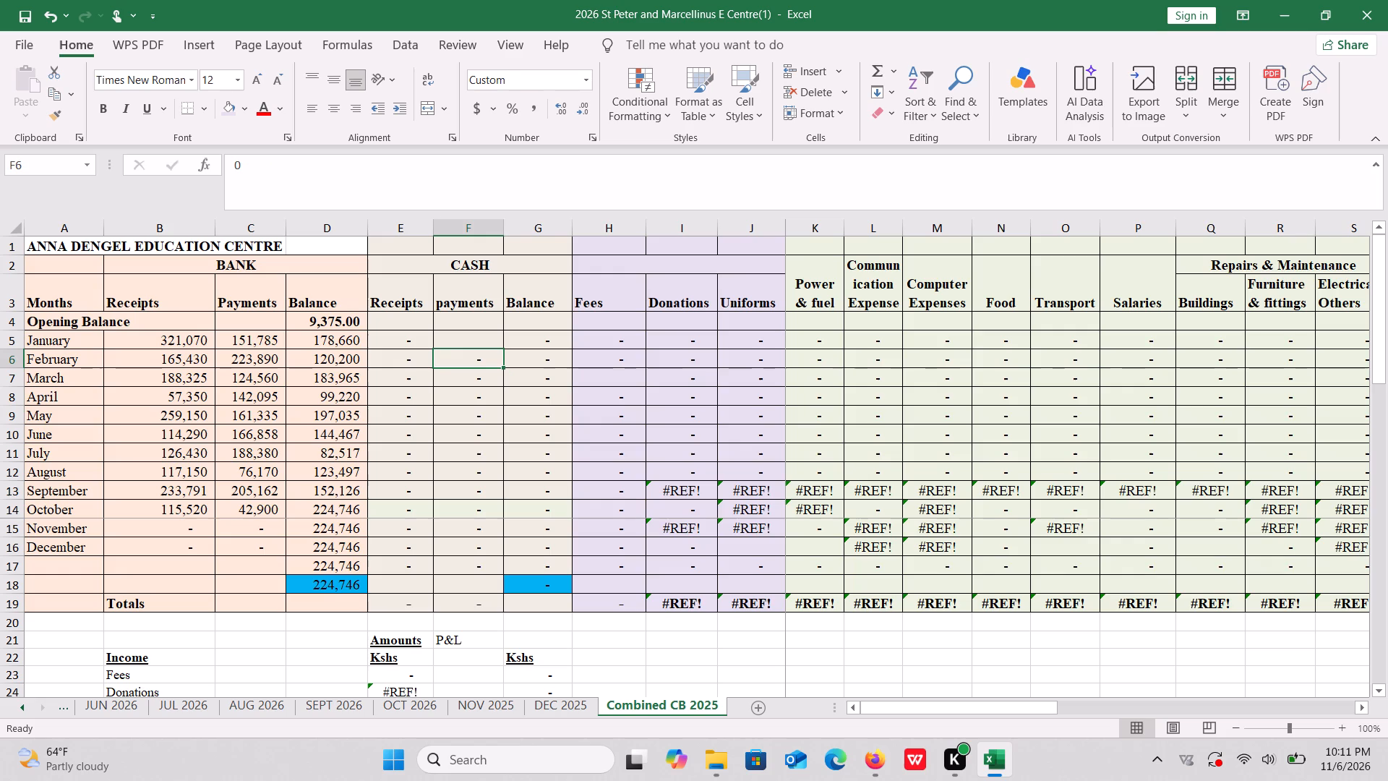
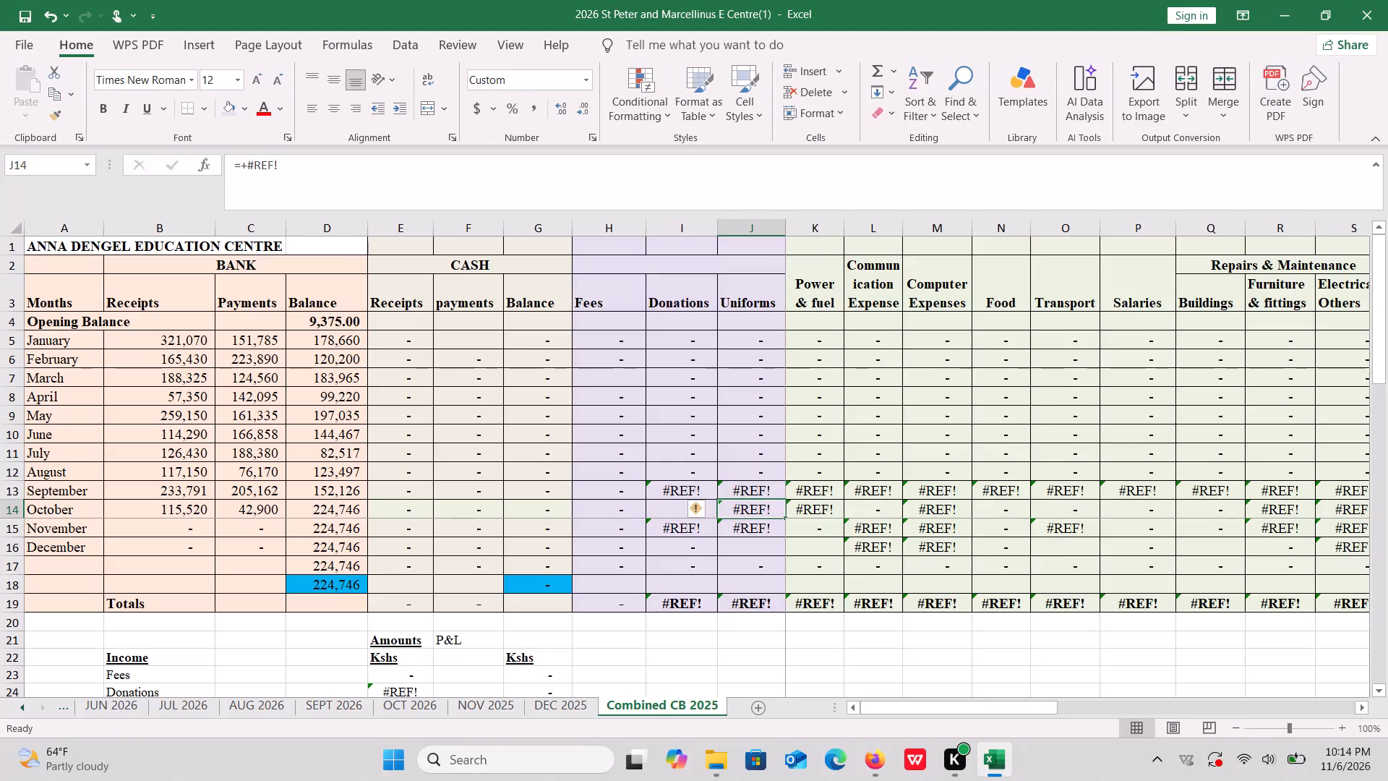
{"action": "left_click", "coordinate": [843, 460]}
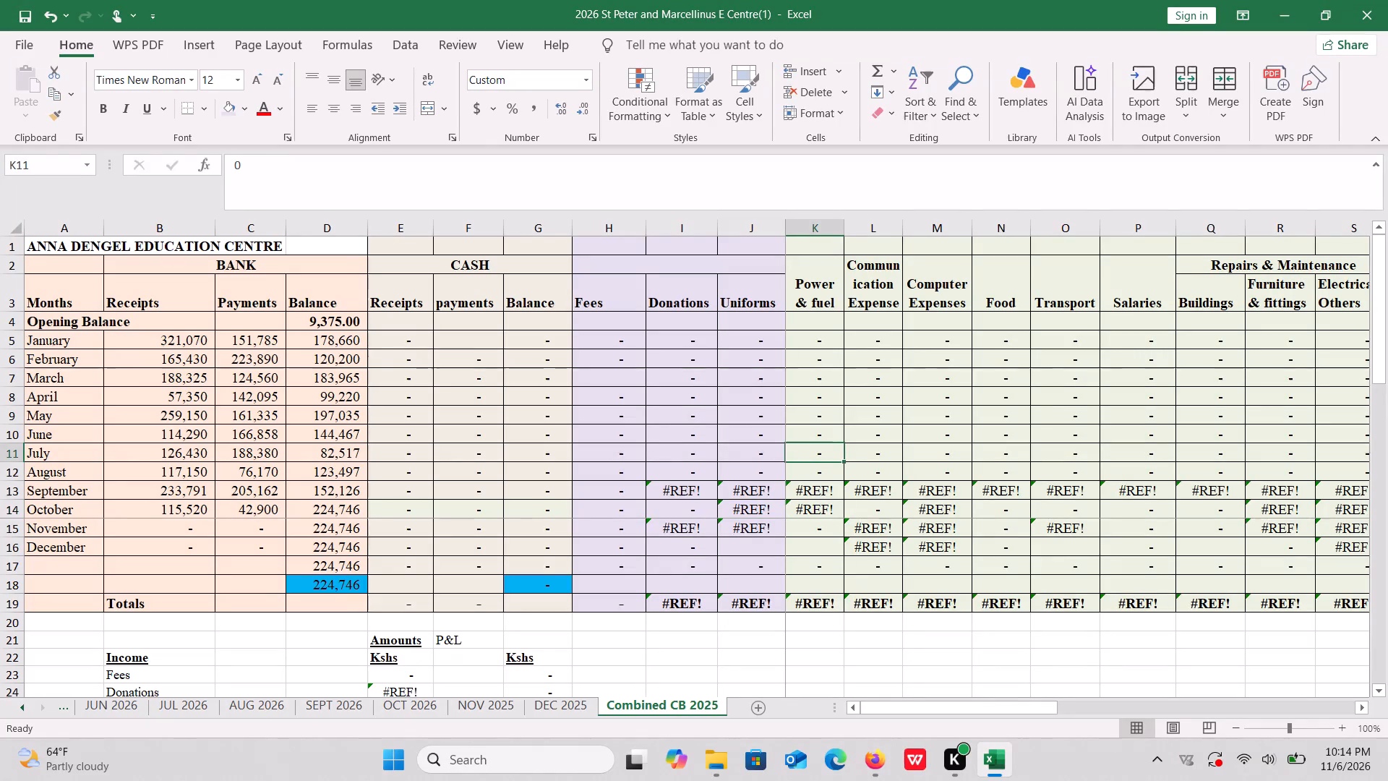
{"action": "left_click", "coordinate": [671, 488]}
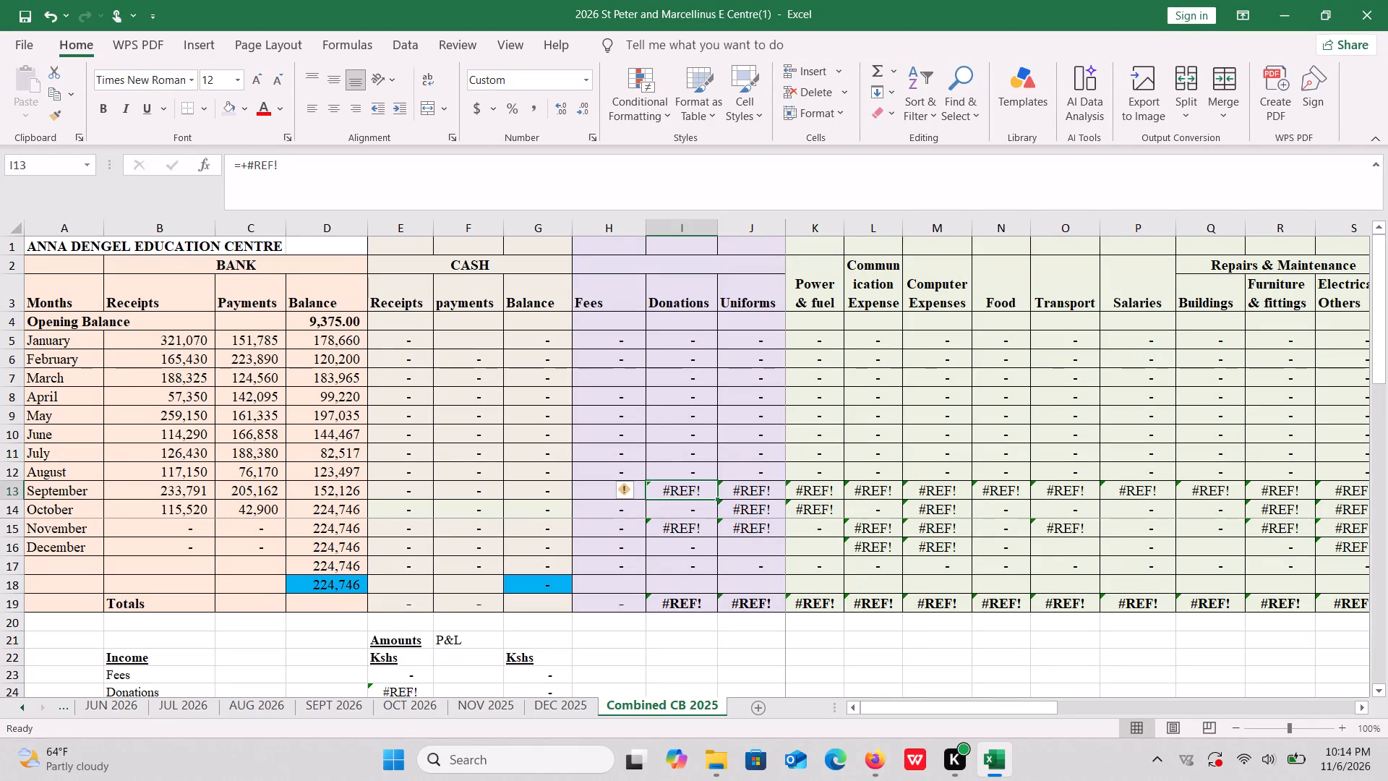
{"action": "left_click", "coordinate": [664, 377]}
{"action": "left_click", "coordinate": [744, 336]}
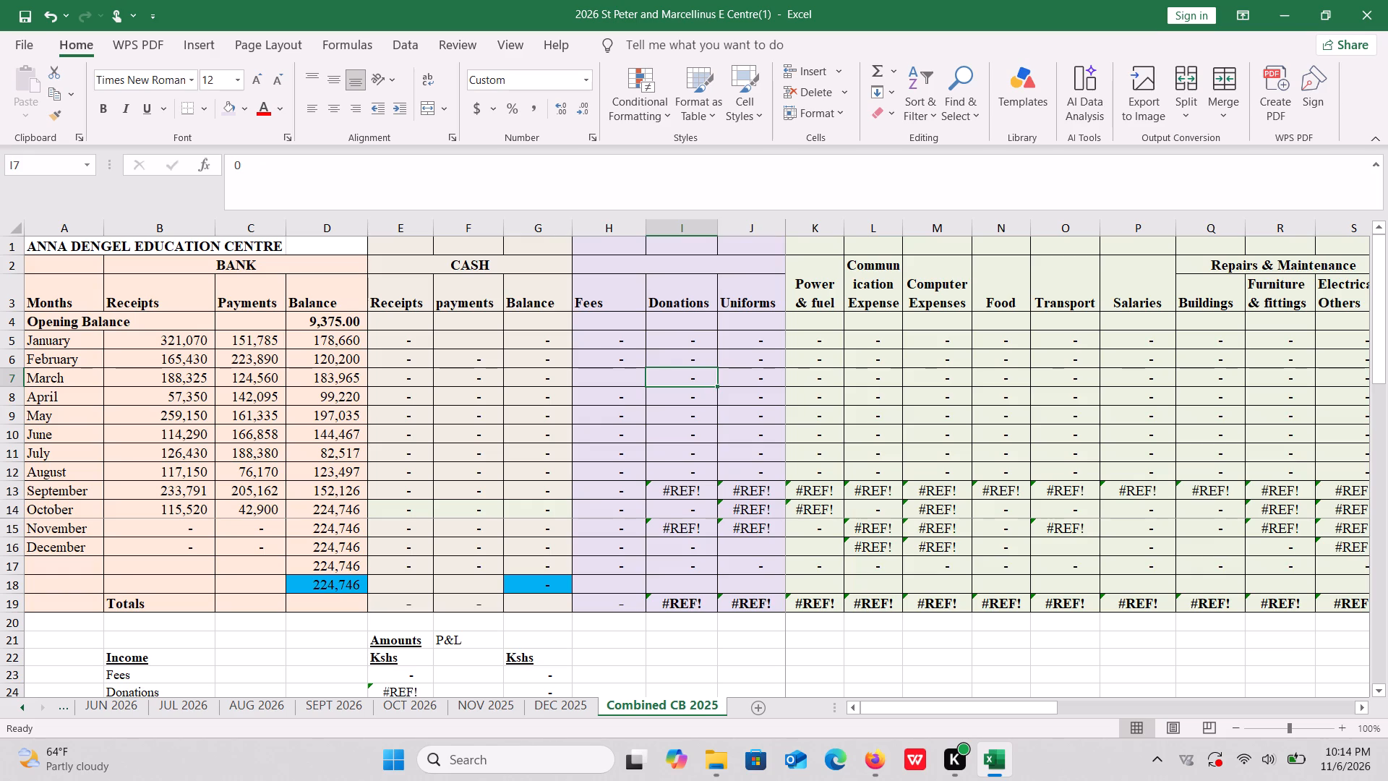
Link January's Power & fuel cell K5 to the Power & fuel total in cell M218 of the JAN 2026 sheet.
{"action": "left_click", "coordinate": [809, 341]}
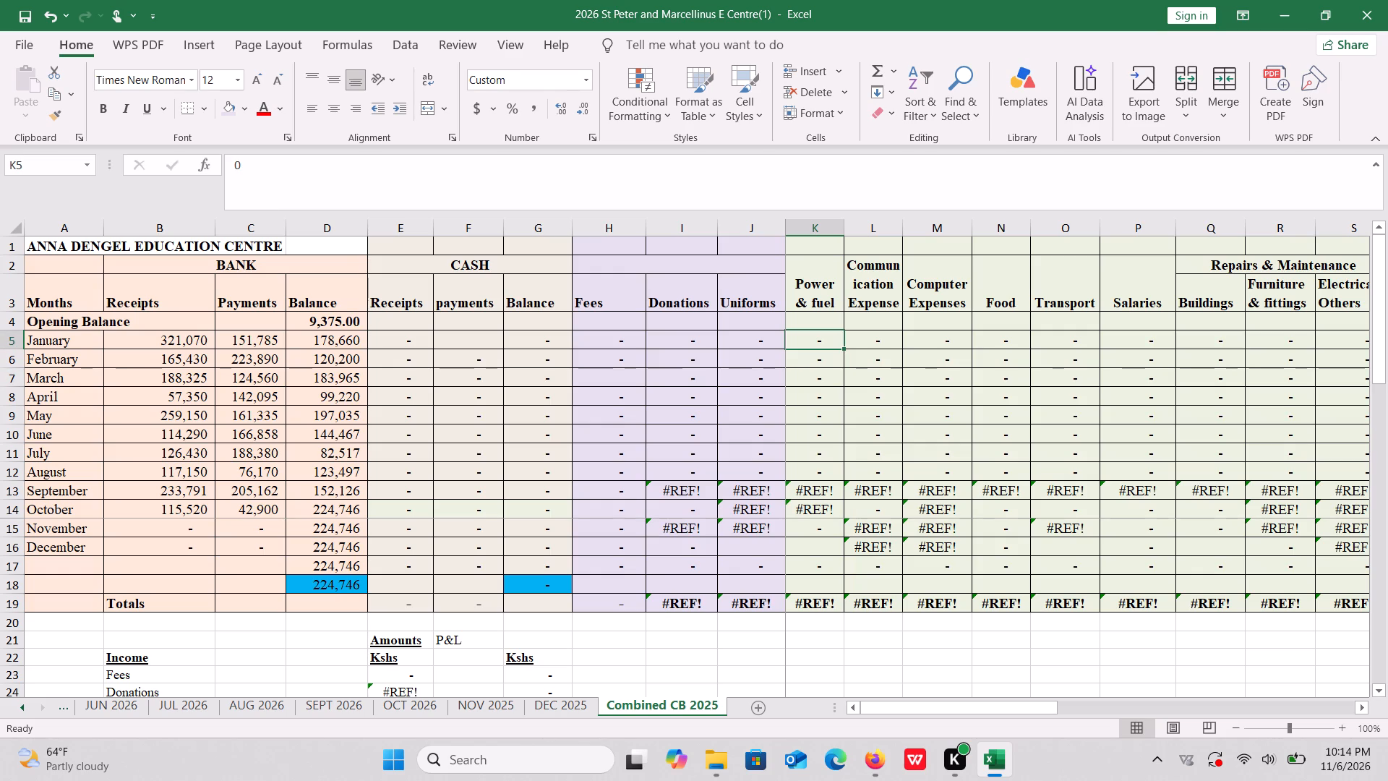
{"action": "left_click", "coordinate": [7, 341]}
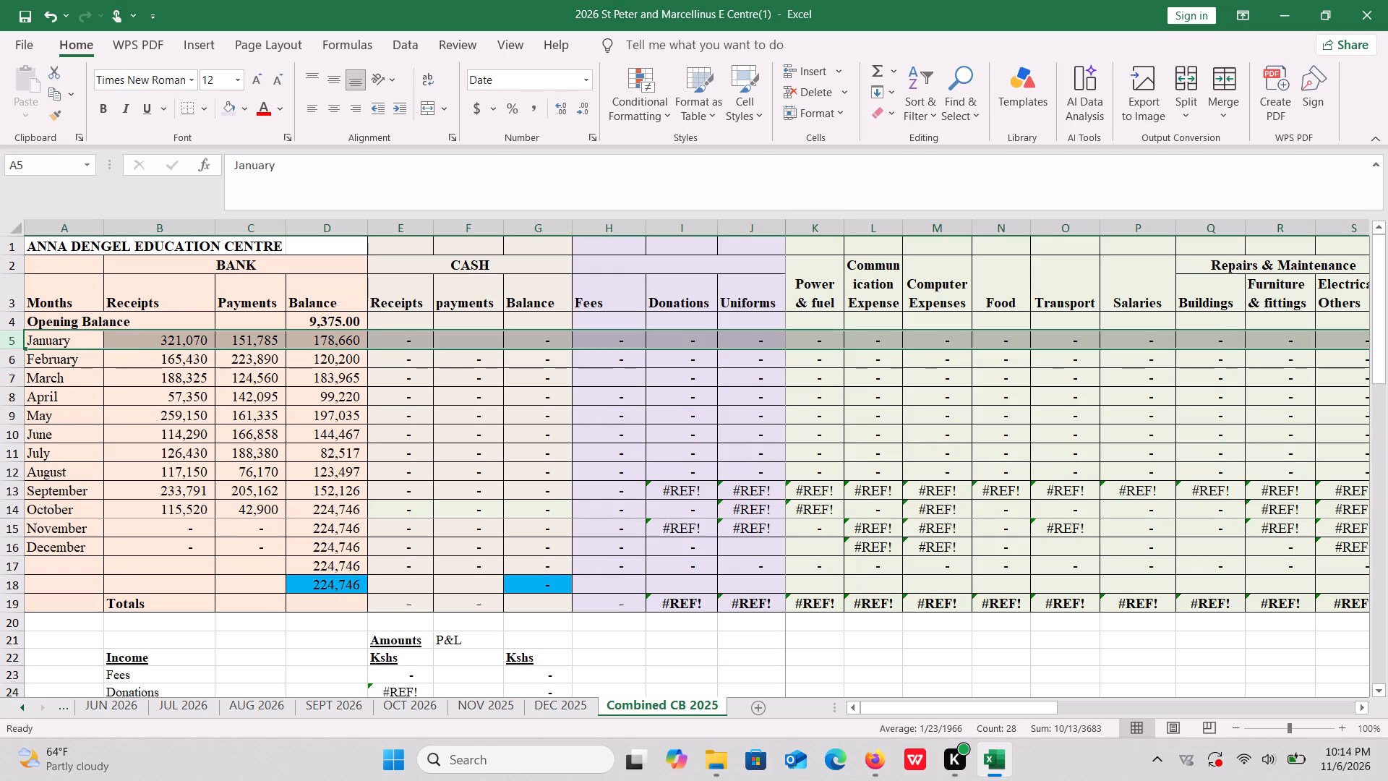
{"action": "left_click", "coordinate": [811, 342]}
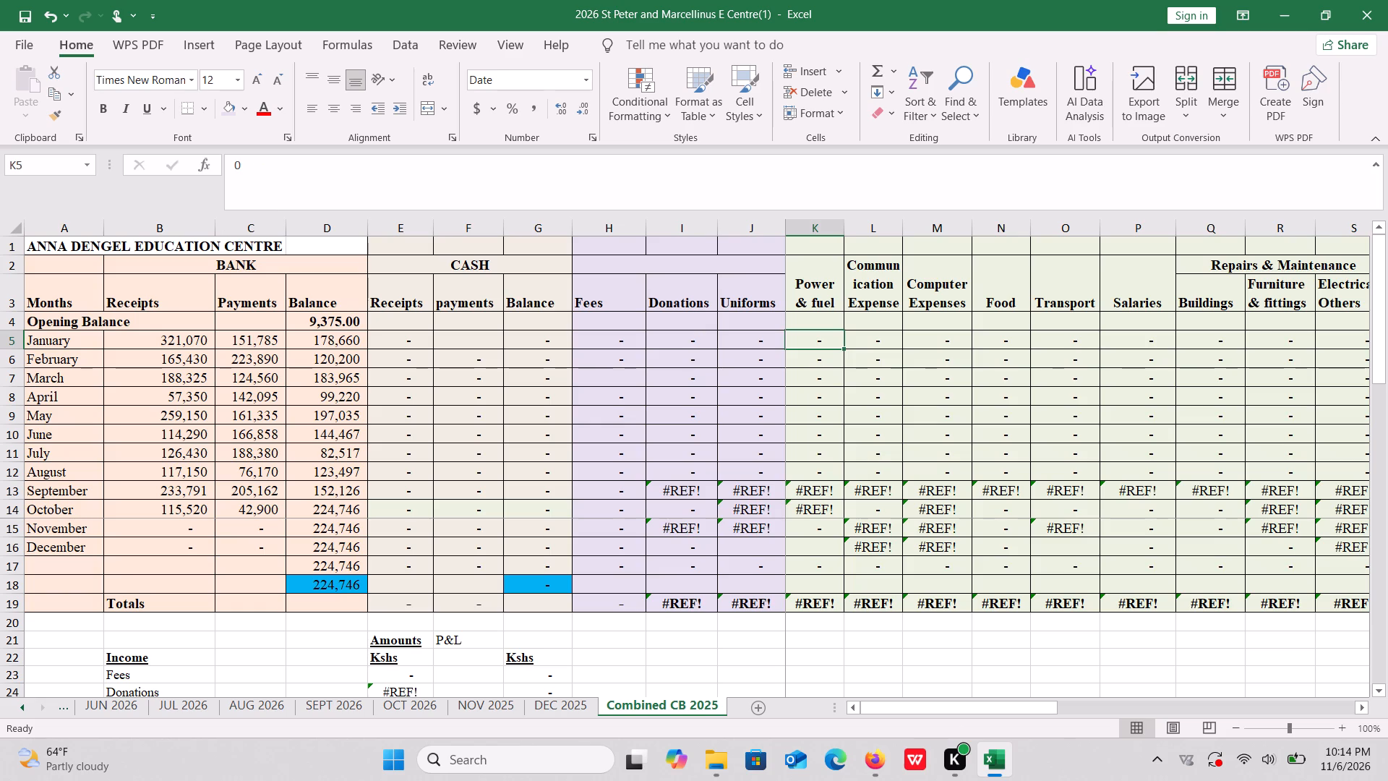
{"action": "key", "text": "equal"}
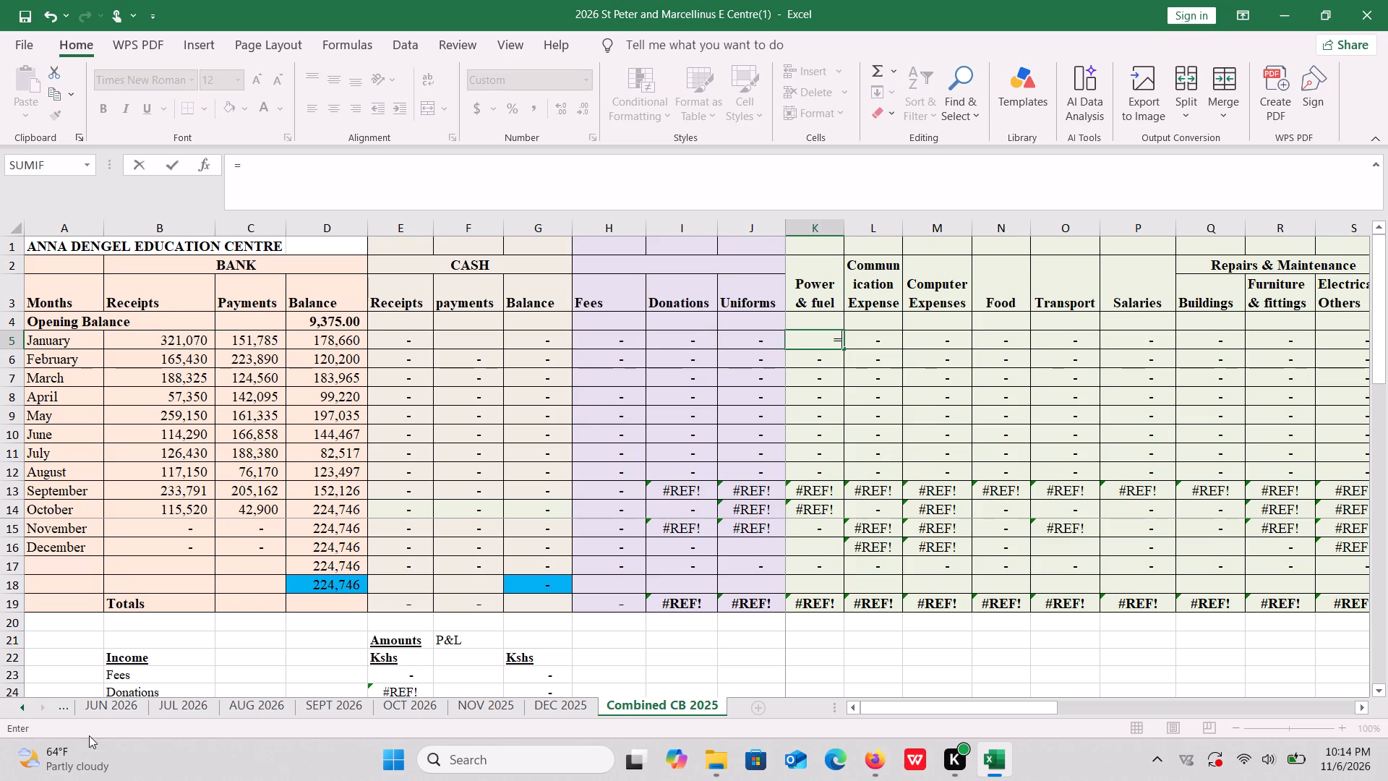
{"action": "left_click", "coordinate": [22, 709]}
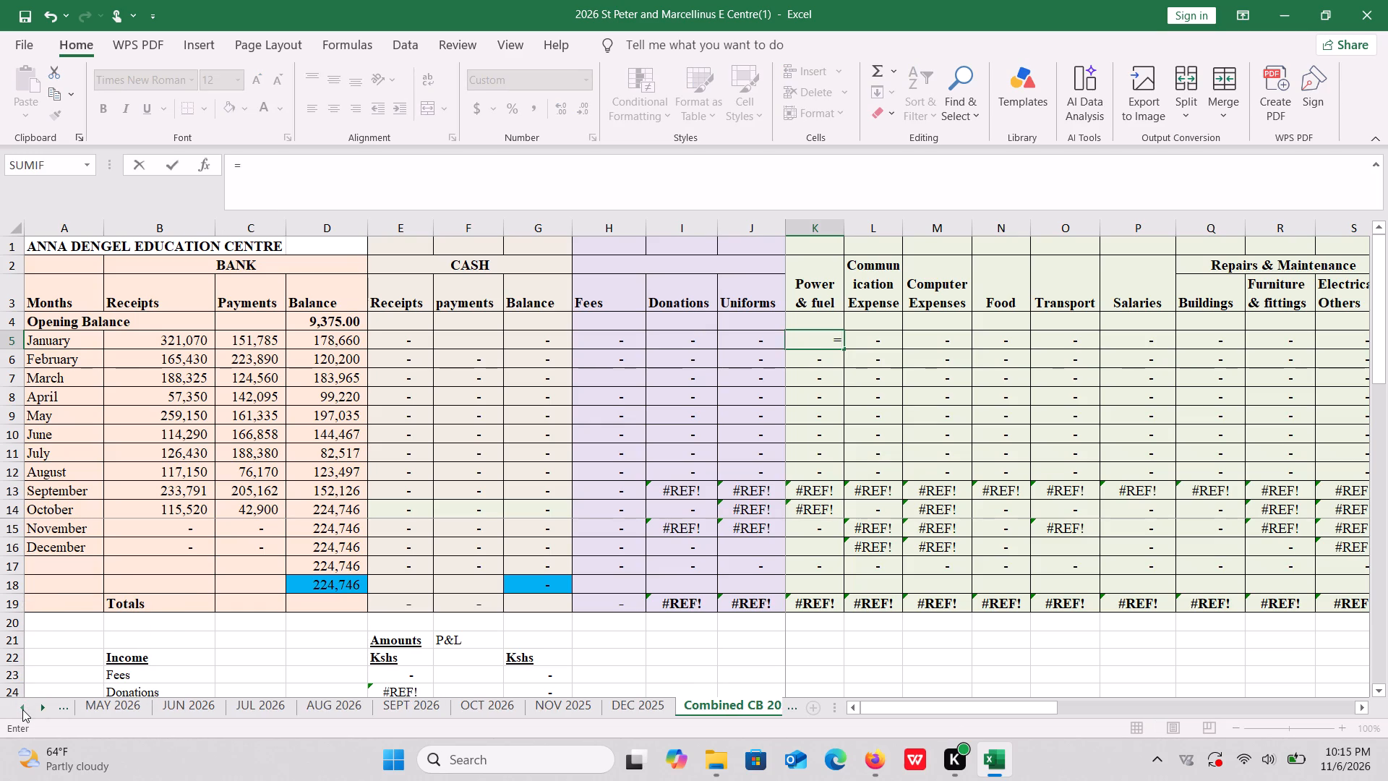
{"action": "left_click", "coordinate": [22, 709]}
{"action": "left_click", "coordinate": [22, 709]}
{"action": "left_click", "coordinate": [22, 709]}
{"action": "left_click", "coordinate": [22, 709]}
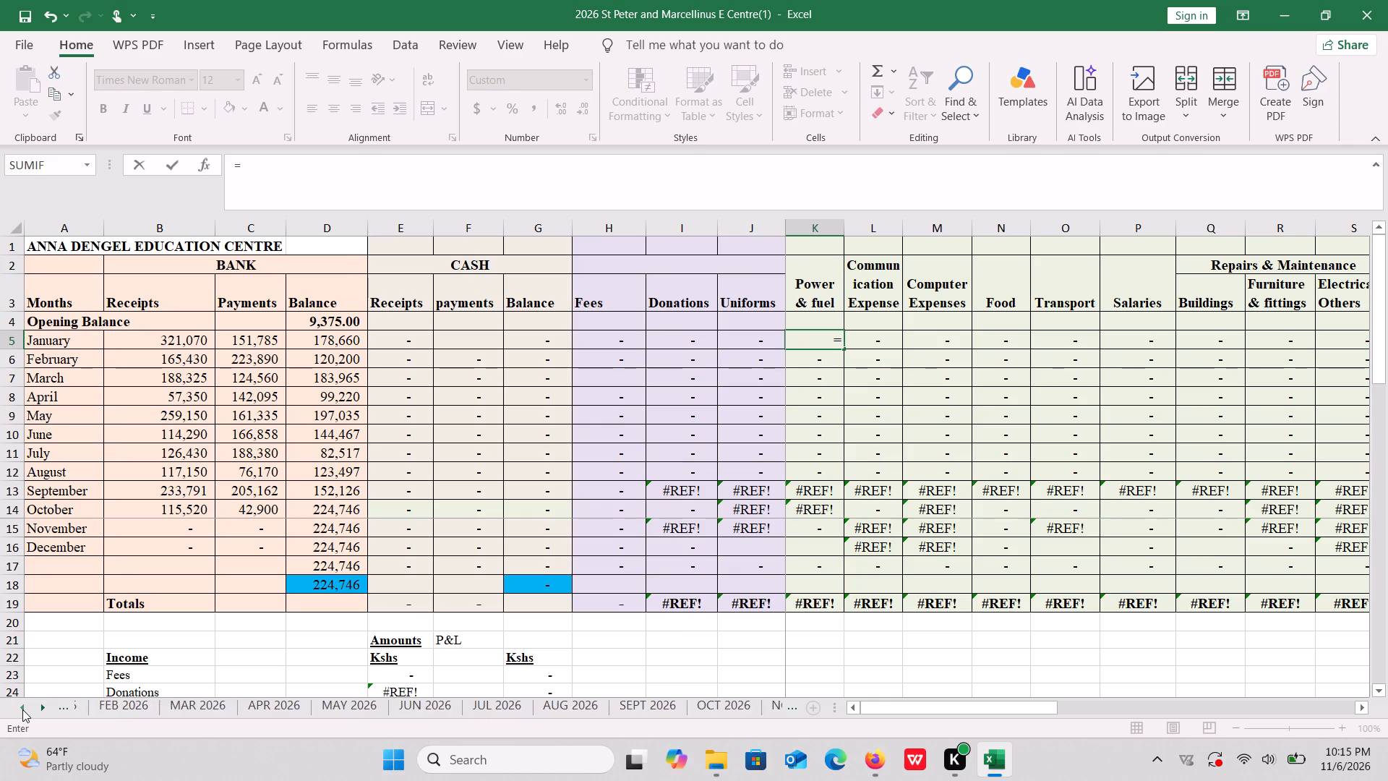
{"action": "left_click", "coordinate": [114, 701]}
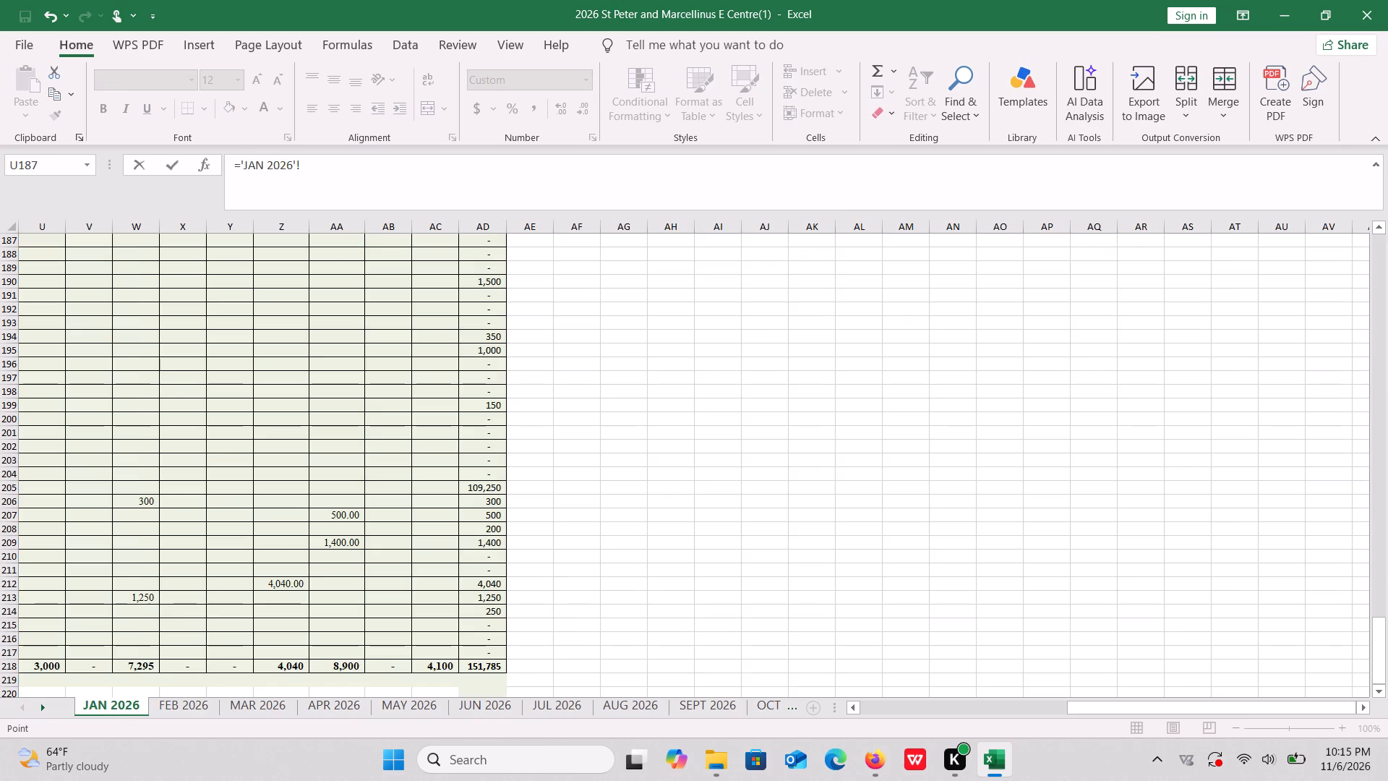
{"action": "left_click", "coordinate": [862, 715]}
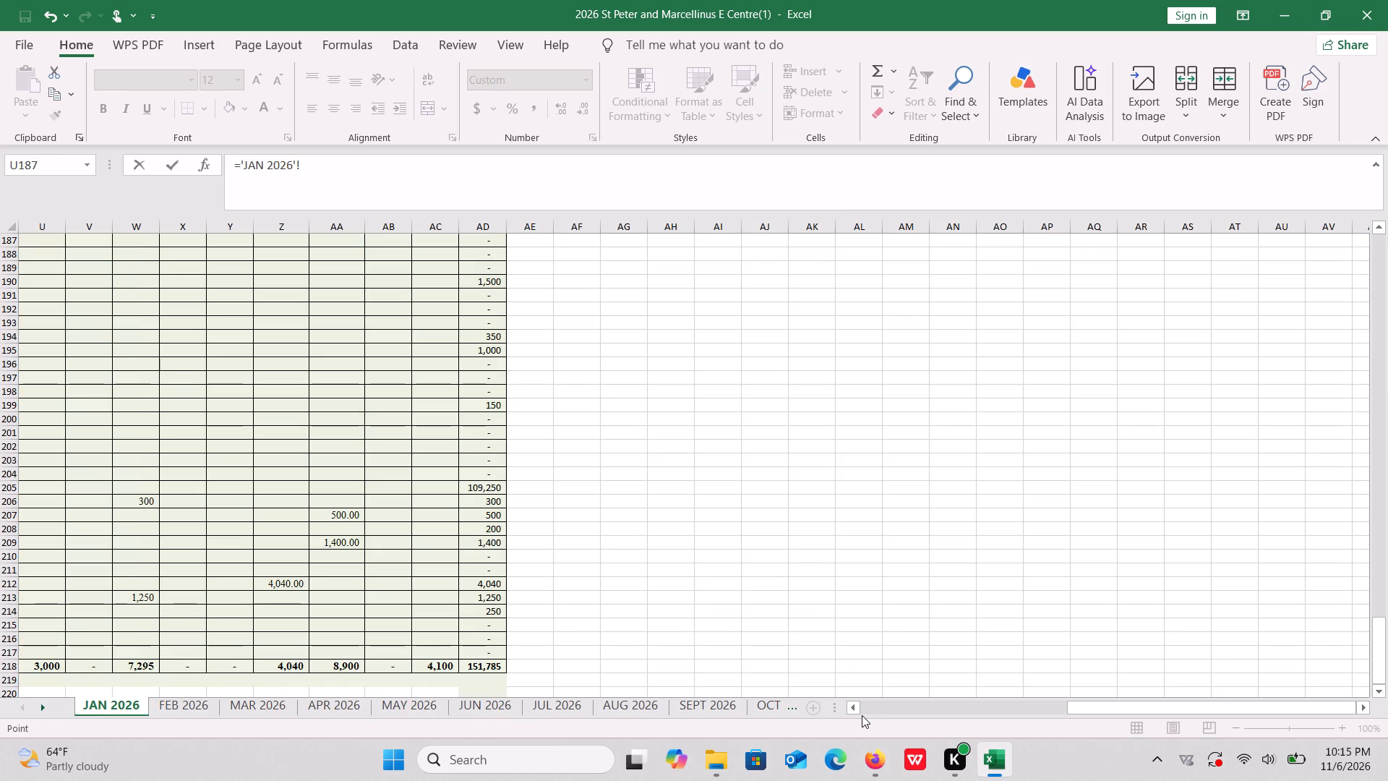
{"action": "left_click", "coordinate": [861, 704]}
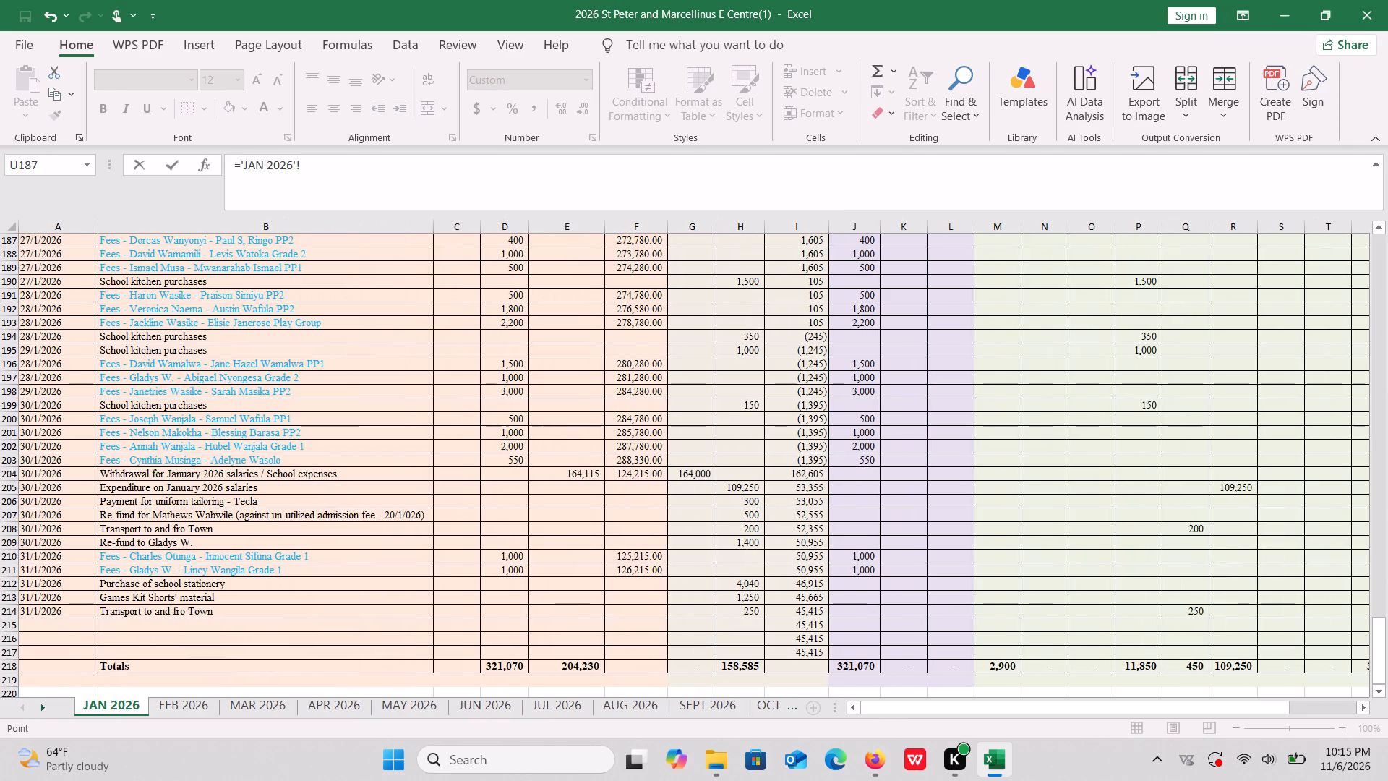
{"action": "left_click_drag", "start_coordinate": [1387, 646], "coordinate": [1382, 413]}
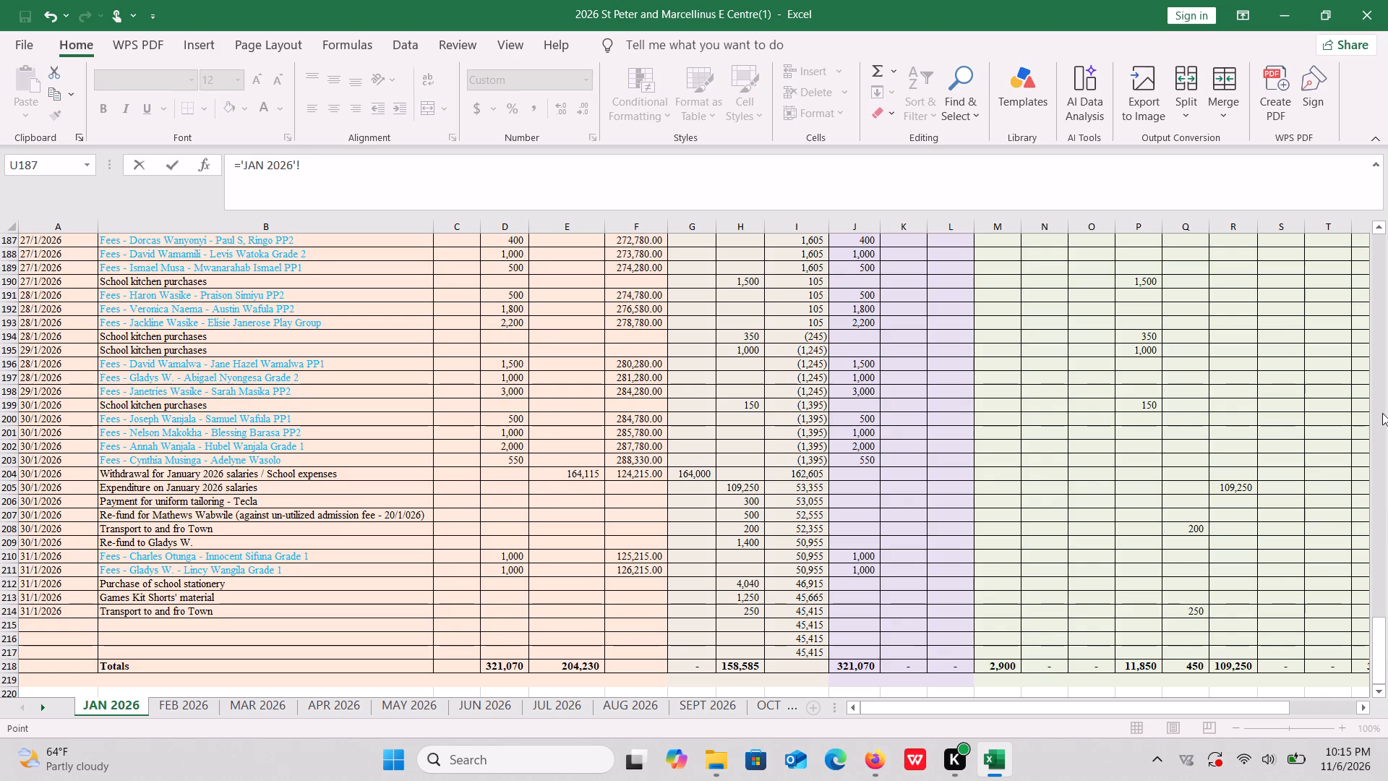
{"action": "left_click_drag", "start_coordinate": [1382, 413], "coordinate": [1373, 471]}
{"action": "left_click_drag", "start_coordinate": [1384, 626], "coordinate": [1387, 613]}
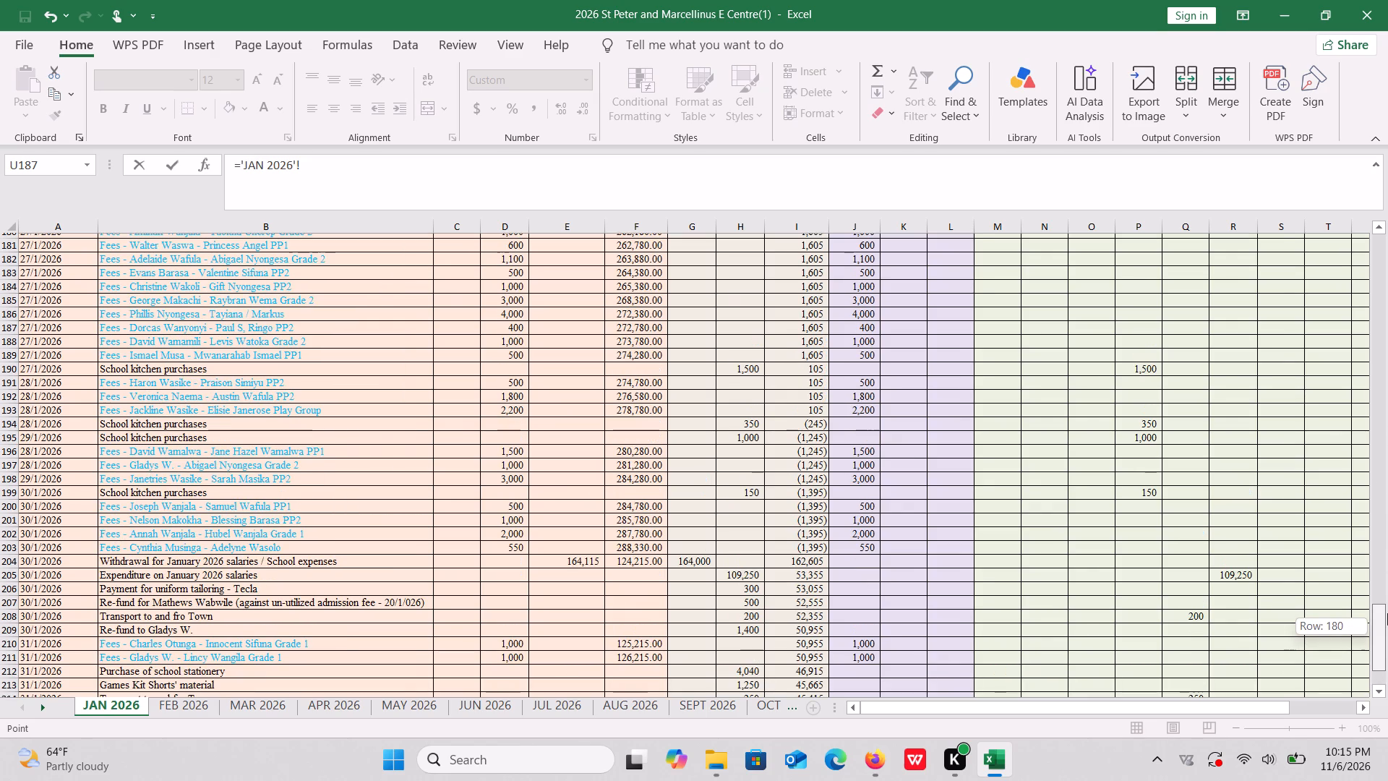
{"action": "left_click_drag", "start_coordinate": [1387, 613], "coordinate": [1374, 372]}
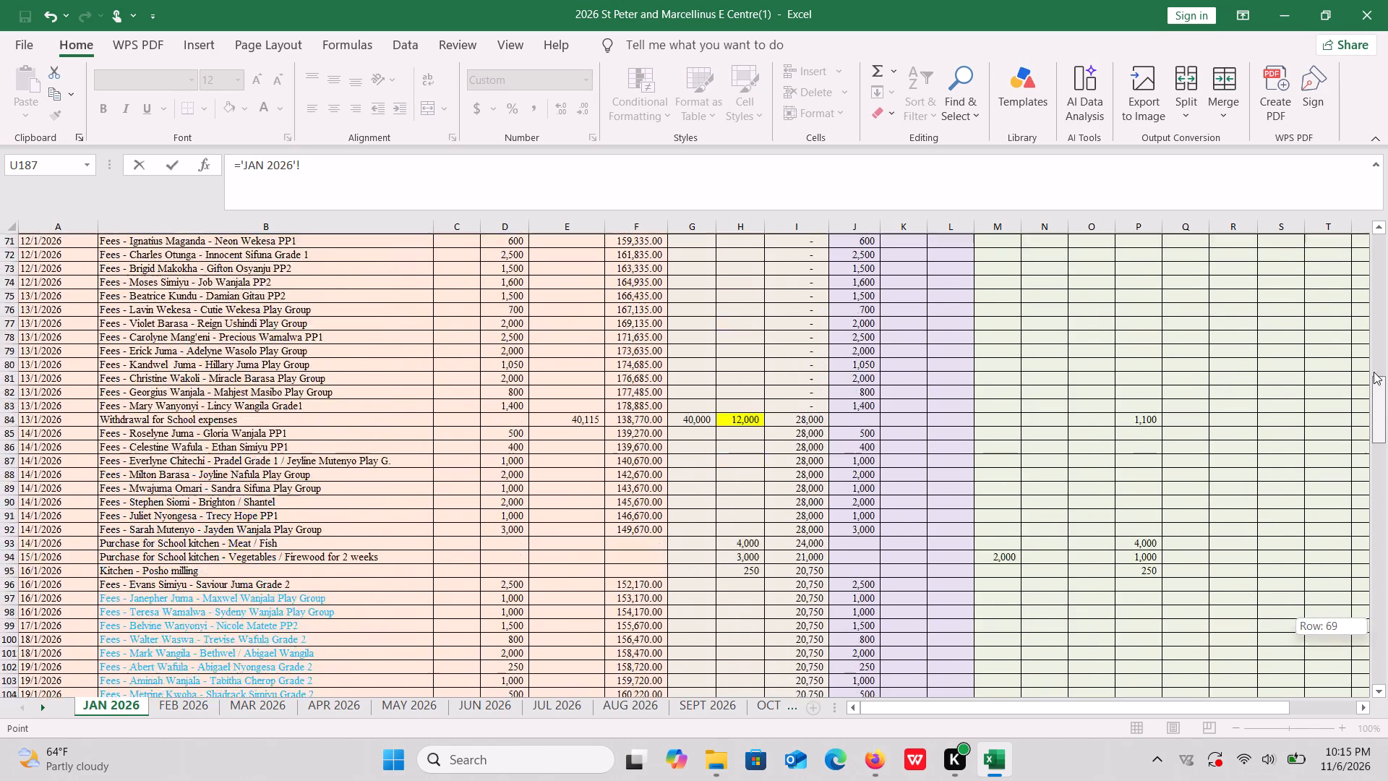
{"action": "left_click_drag", "start_coordinate": [1374, 372], "coordinate": [1370, 70]}
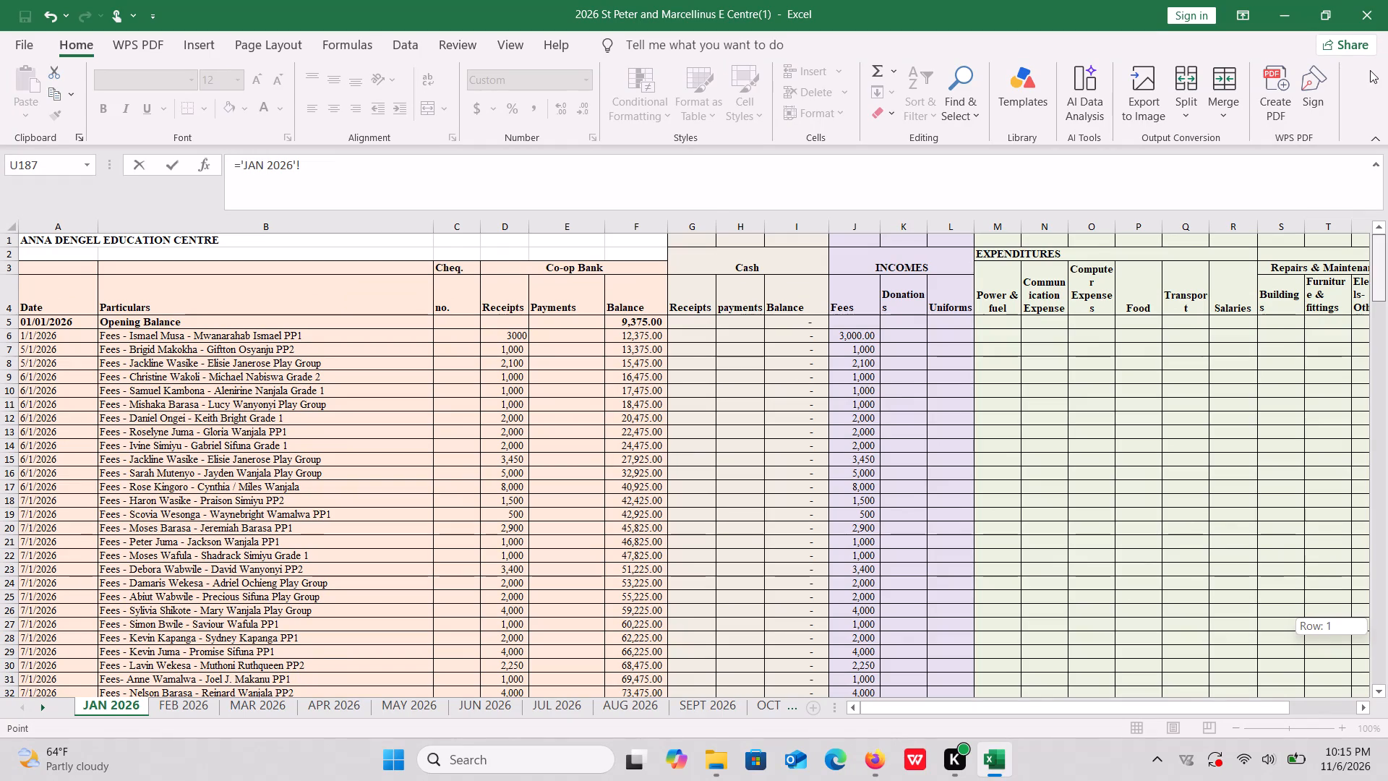
{"action": "left_click_drag", "start_coordinate": [1370, 70], "coordinate": [1370, 0]}
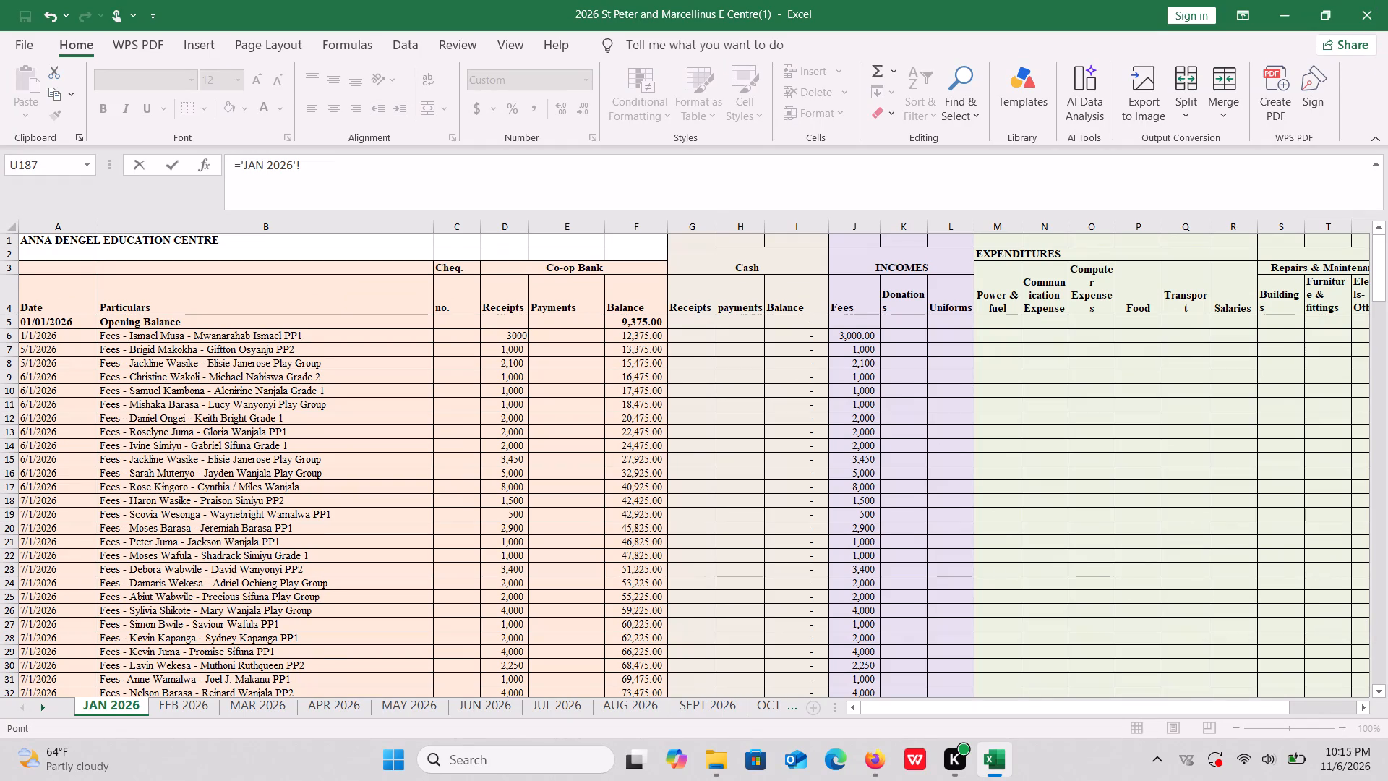
{"action": "left_click", "coordinate": [1358, 709]}
{"action": "left_click", "coordinate": [1358, 709]}
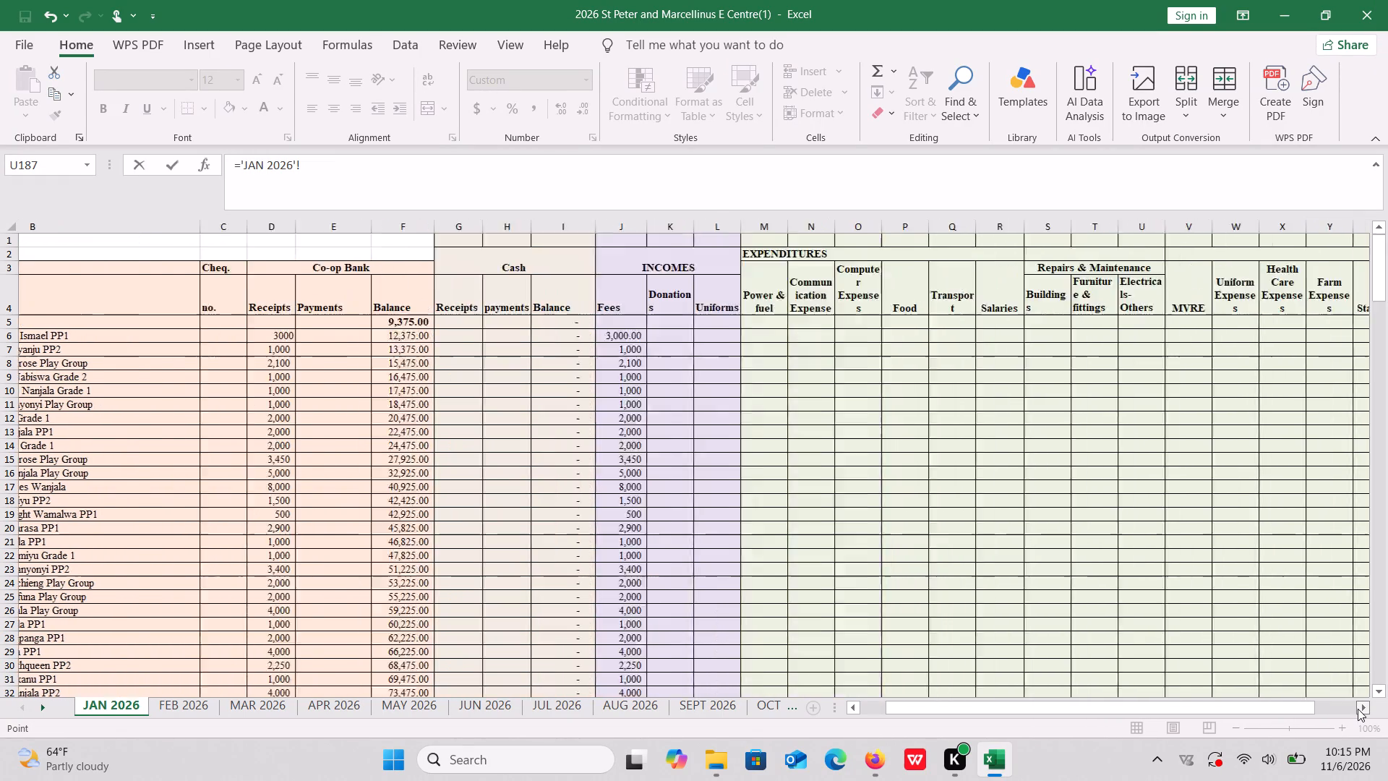
{"action": "left_click", "coordinate": [1358, 709]}
{"action": "left_click", "coordinate": [1358, 709]}
{"action": "left_click", "coordinate": [1358, 709]}
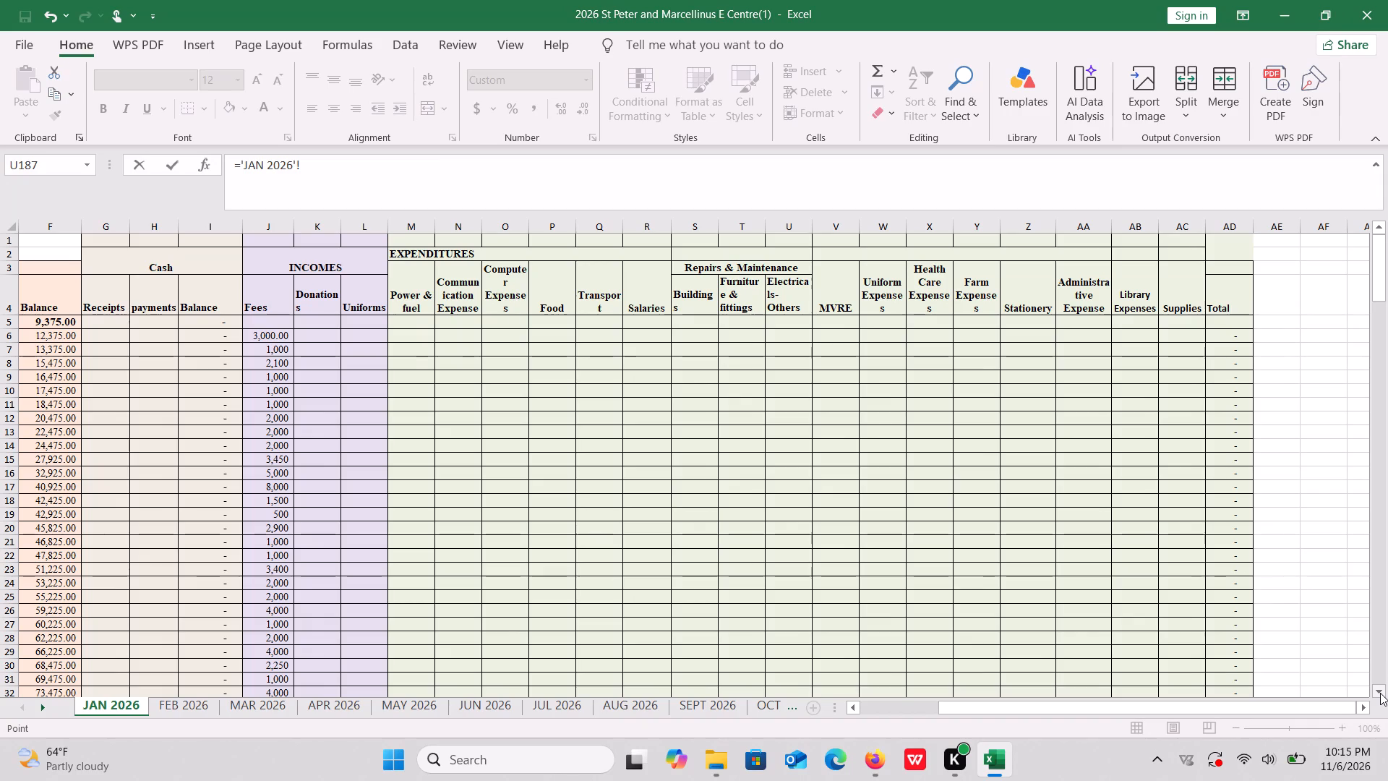
{"action": "left_click", "coordinate": [1380, 693]}
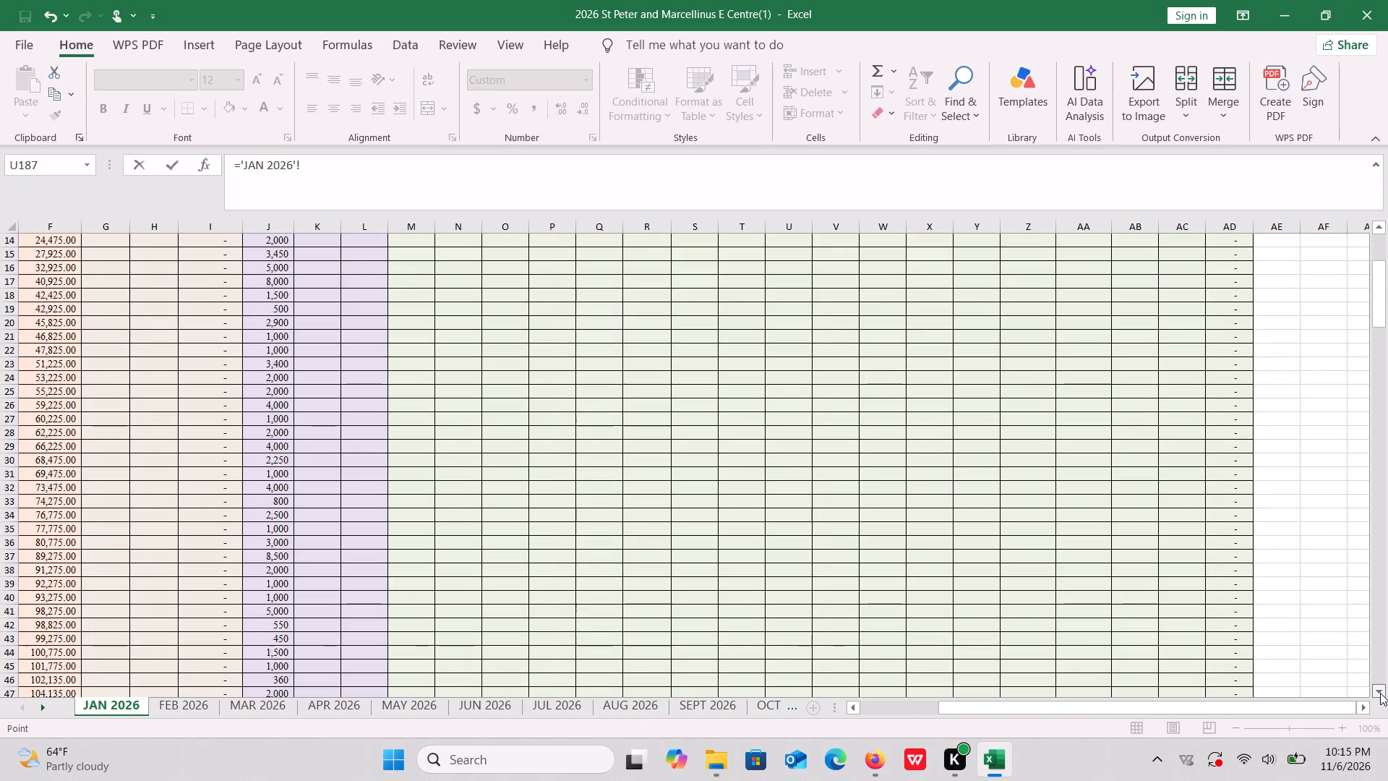
{"action": "left_click", "coordinate": [1380, 661]}
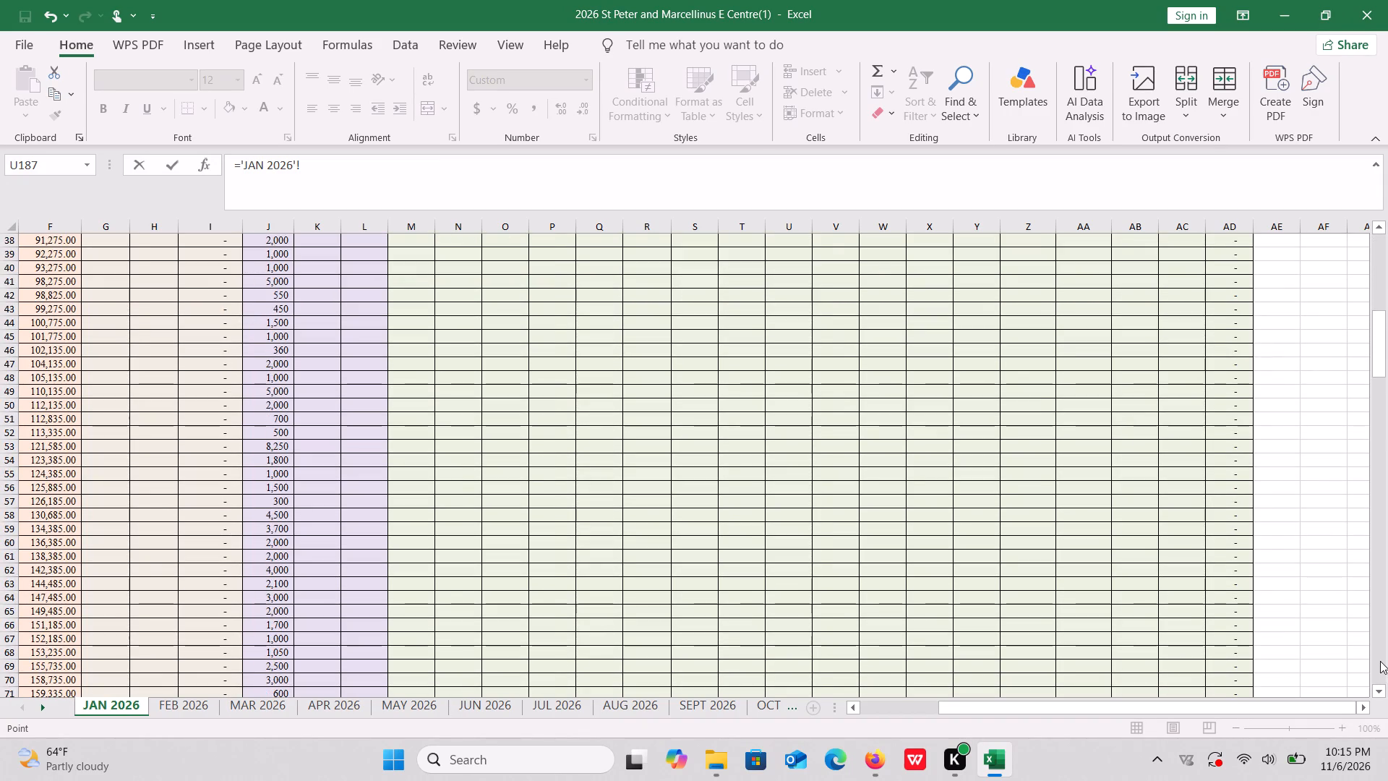
{"action": "left_click", "coordinate": [1380, 661]}
{"action": "left_click", "coordinate": [1380, 661]}
{"action": "left_click", "coordinate": [1380, 661]}
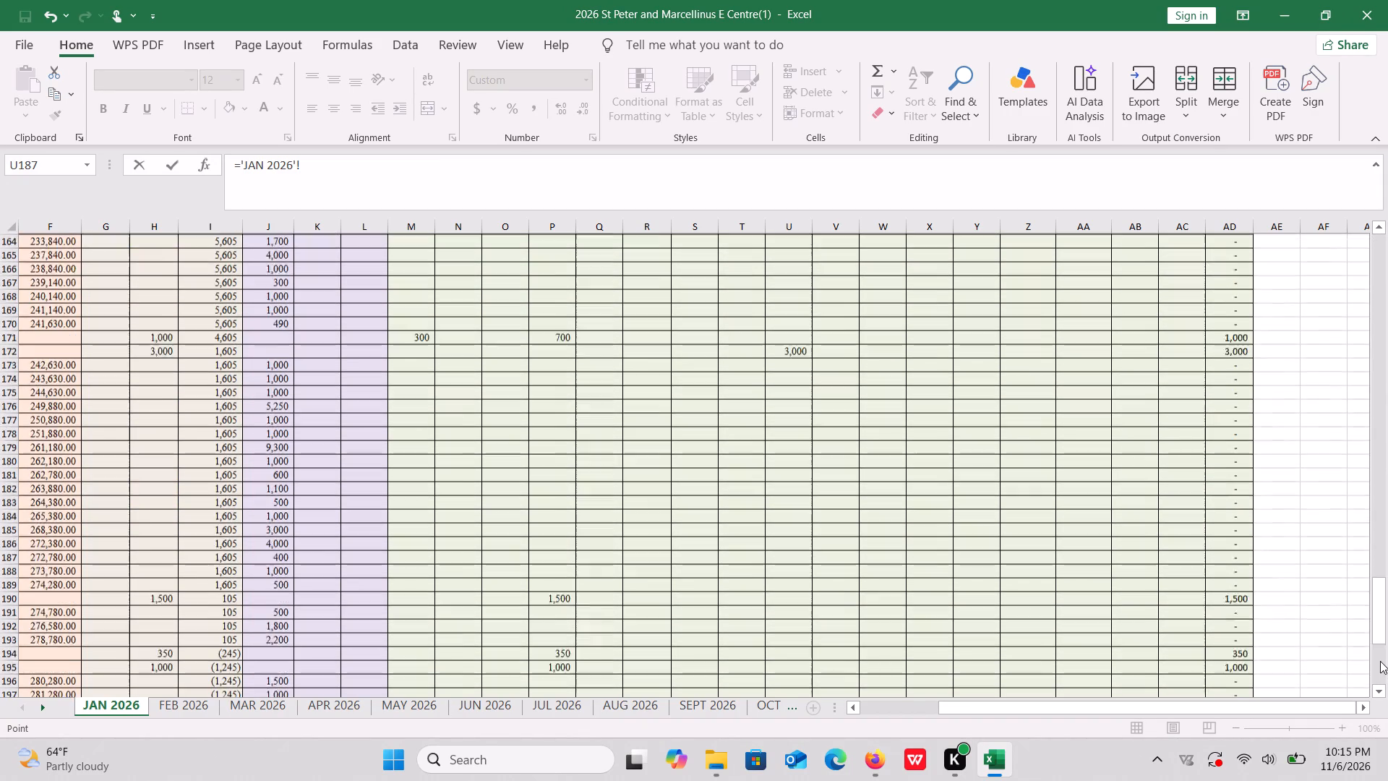
{"action": "left_click", "coordinate": [1380, 661]}
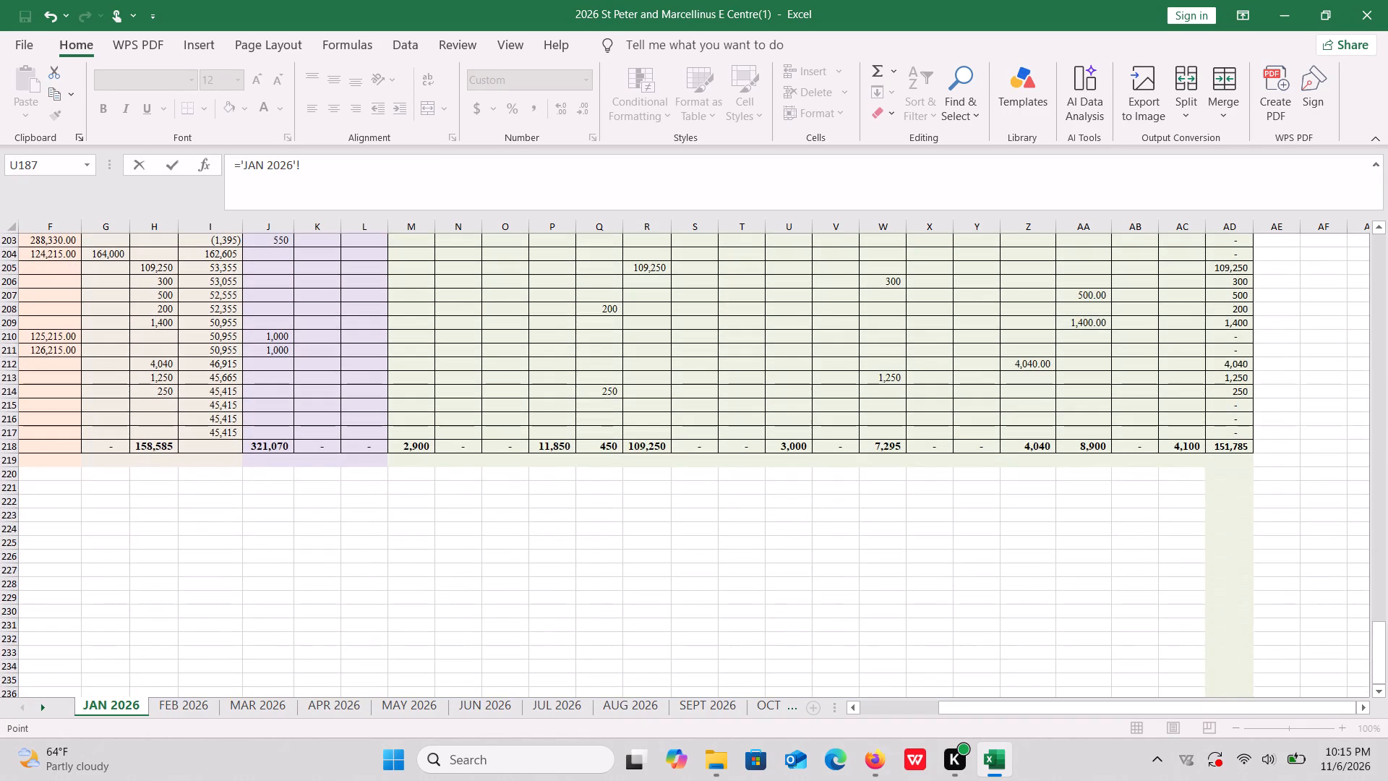
{"action": "left_click", "coordinate": [404, 445]}
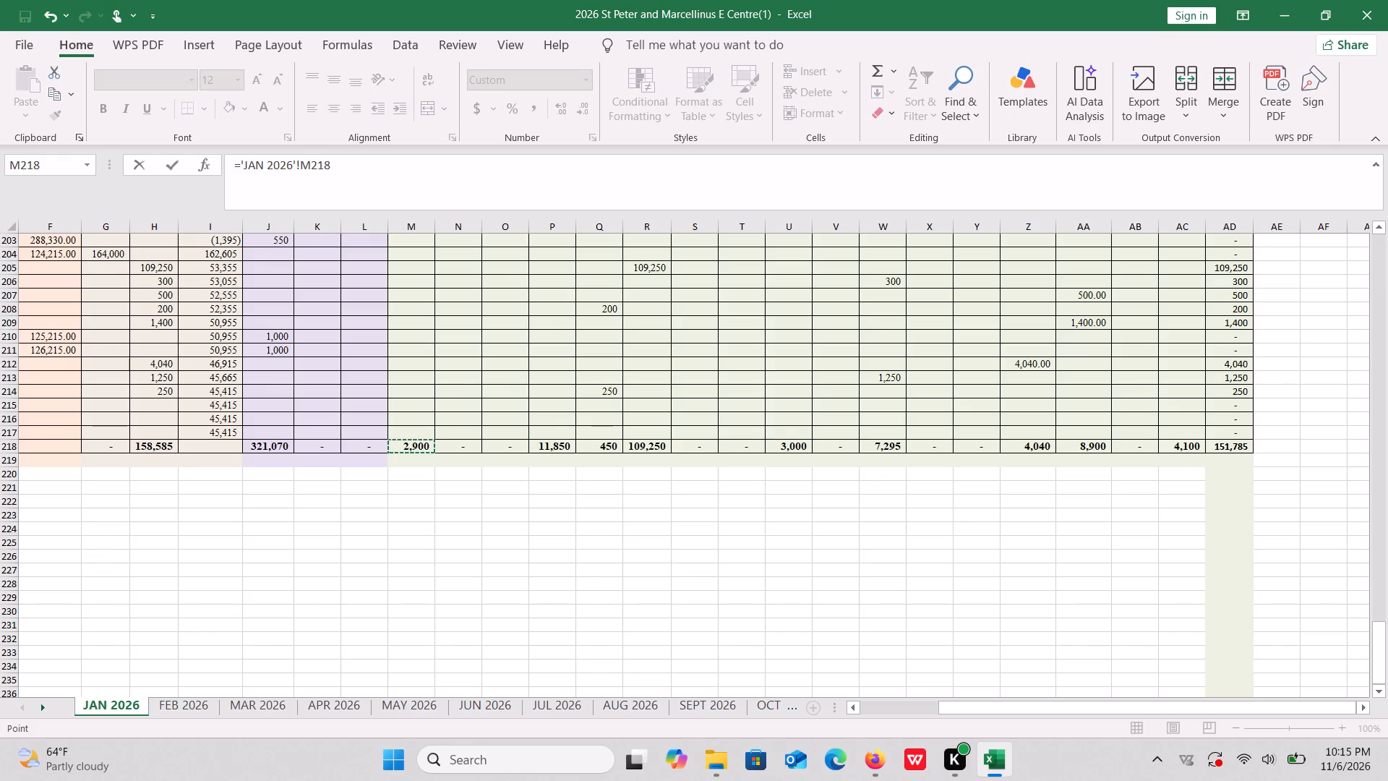
{"action": "key", "text": "Return"}
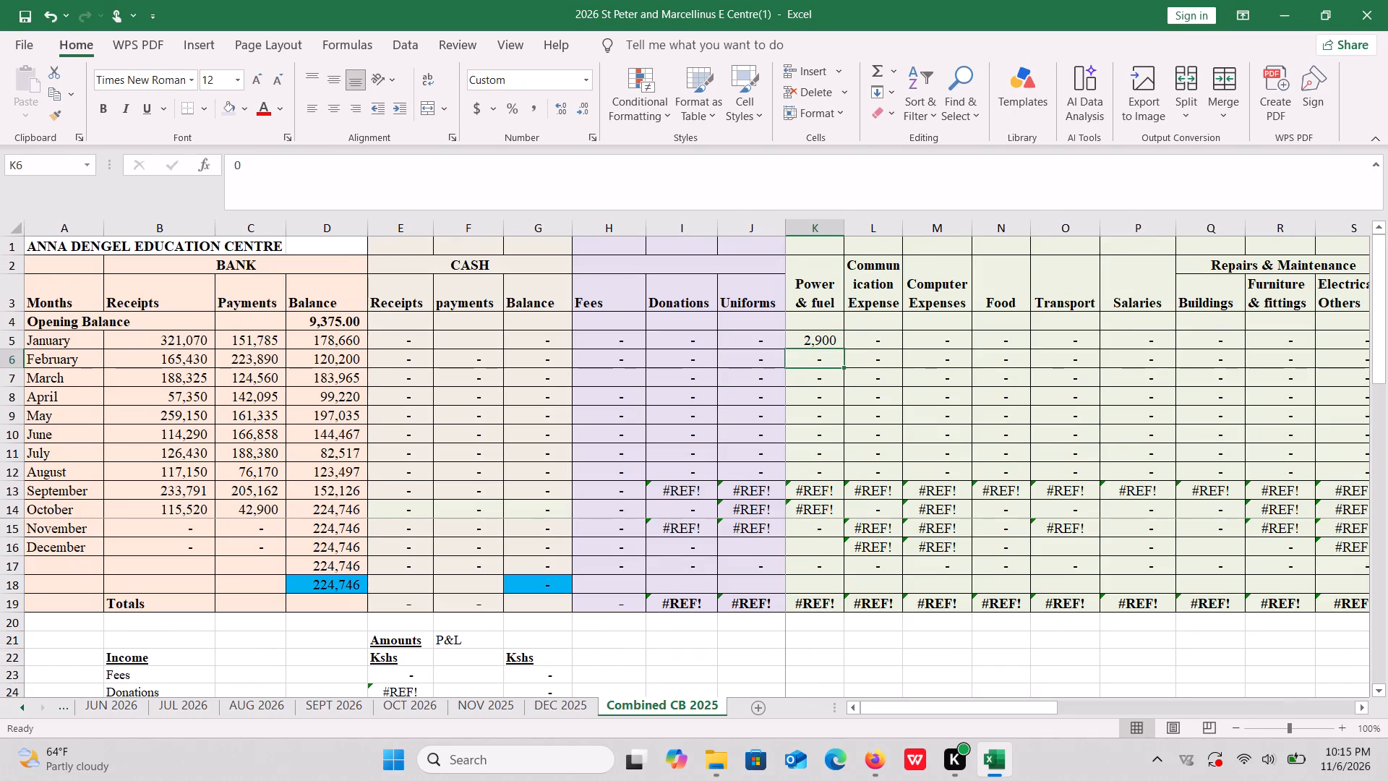
Select January's Communication Expense cell L5 on the summary sheet.
{"action": "left_click", "coordinate": [862, 341]}
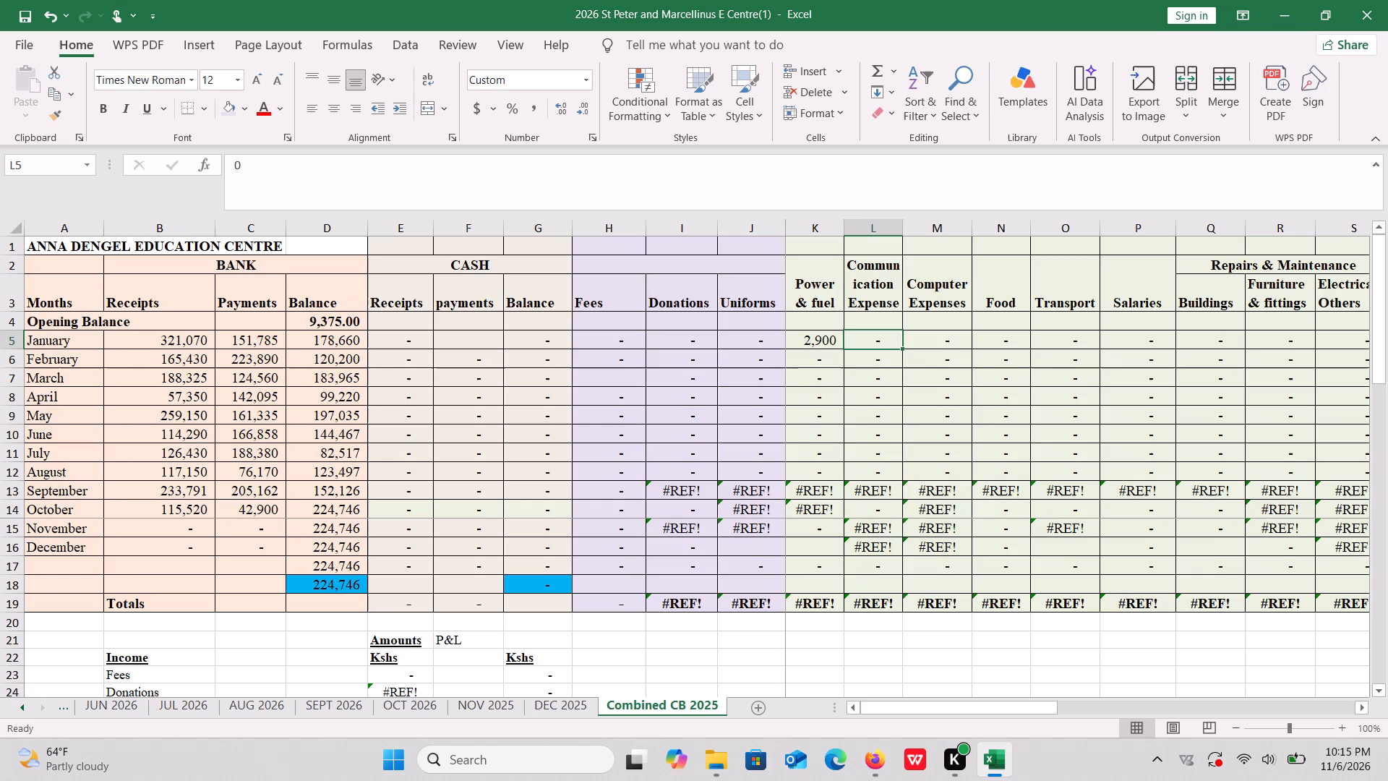
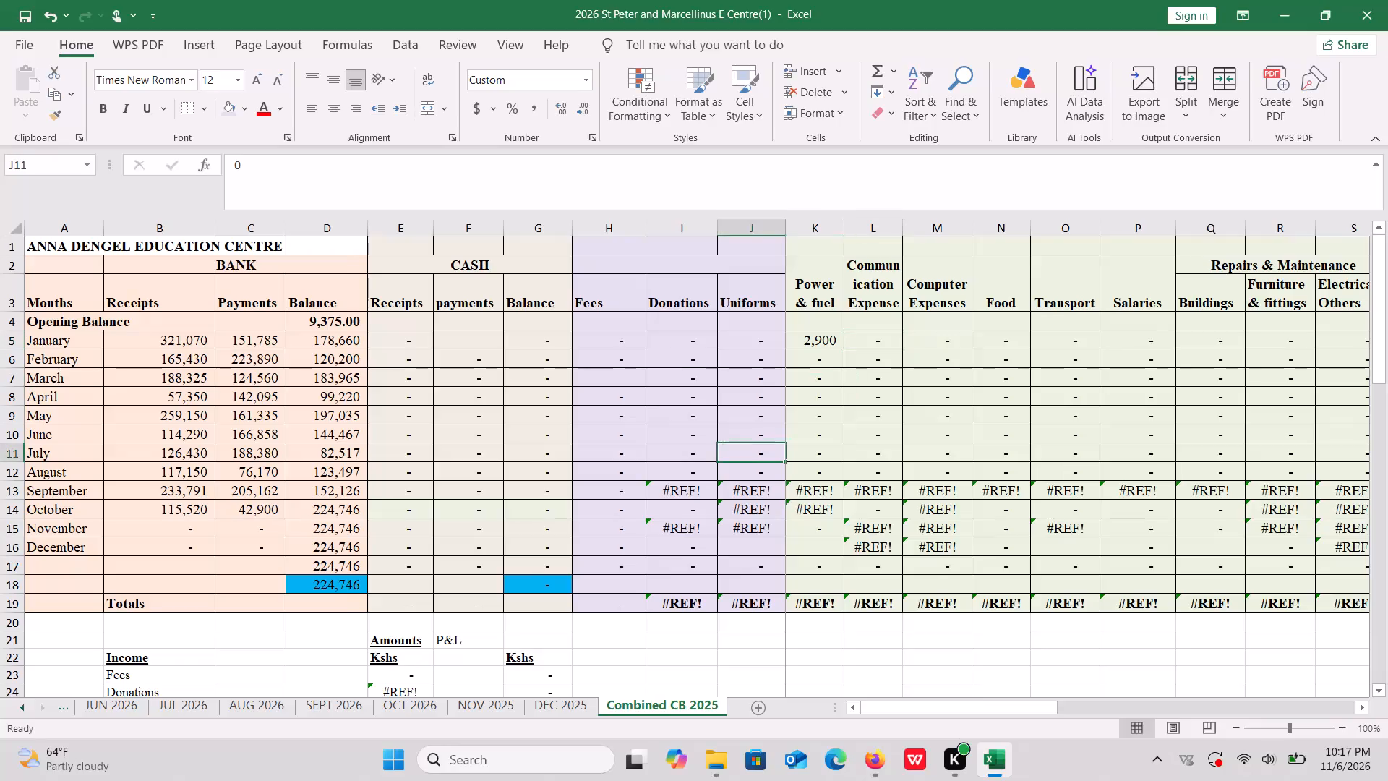
Link January's Communication Expense cell L5 to the column total in cell N218 of the JAN 2026 sheet.
{"action": "left_click", "coordinate": [863, 341]}
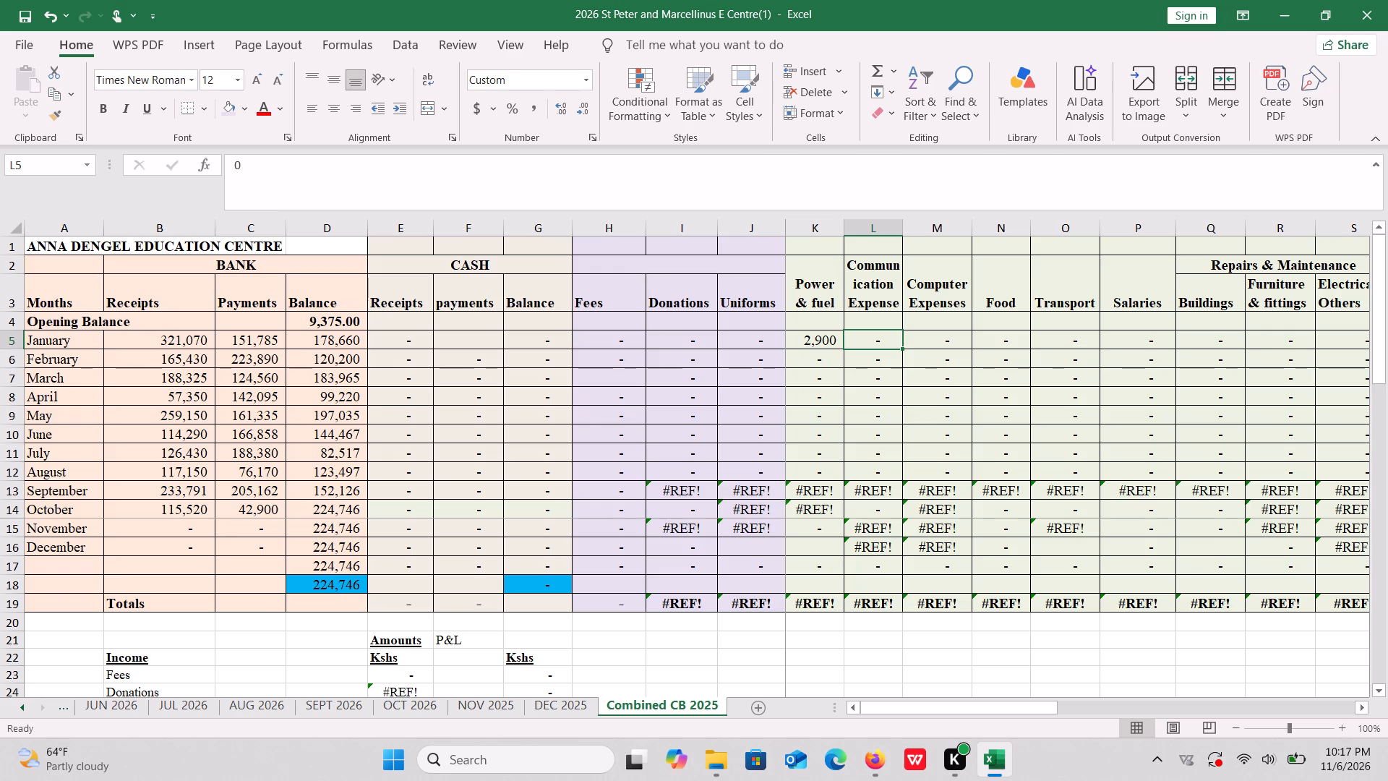
{"action": "key", "text": "equal"}
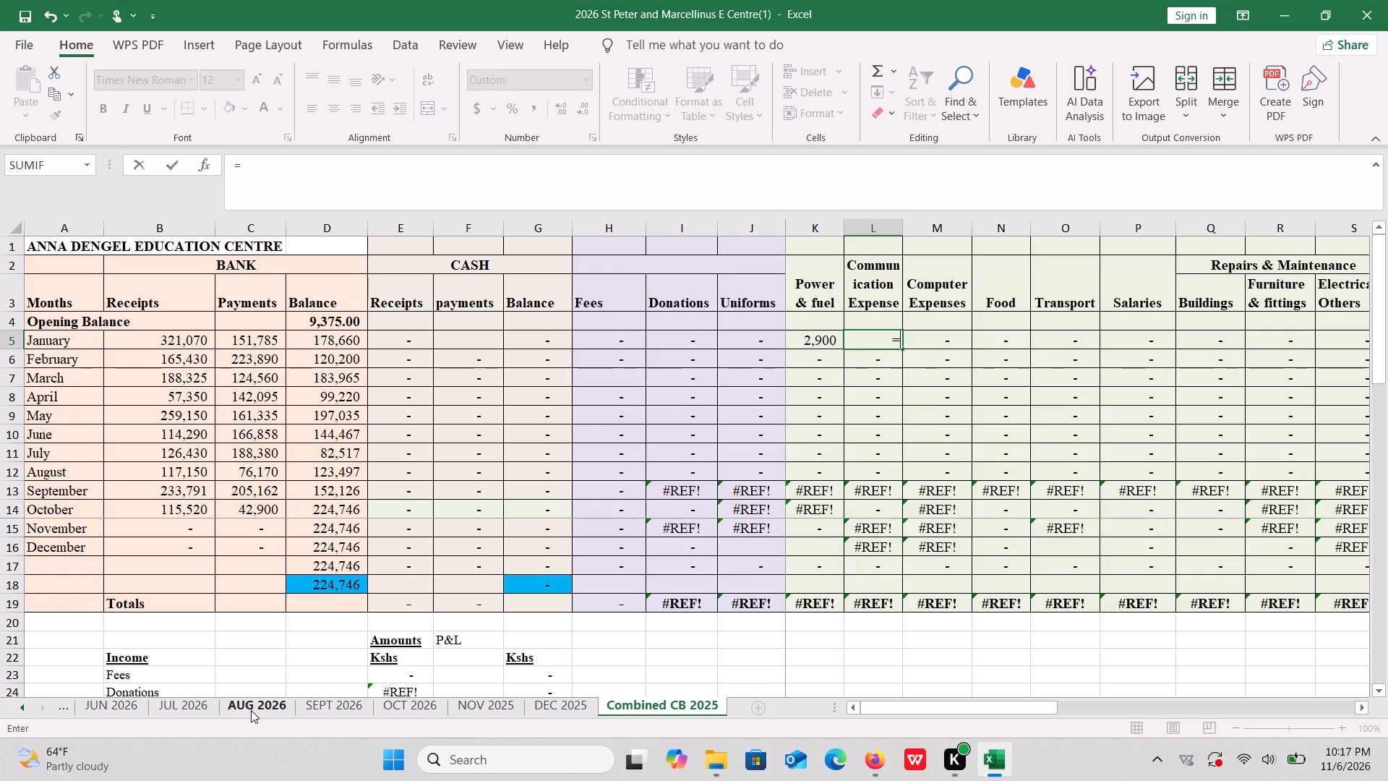
{"action": "double_click", "coordinate": [24, 710]}
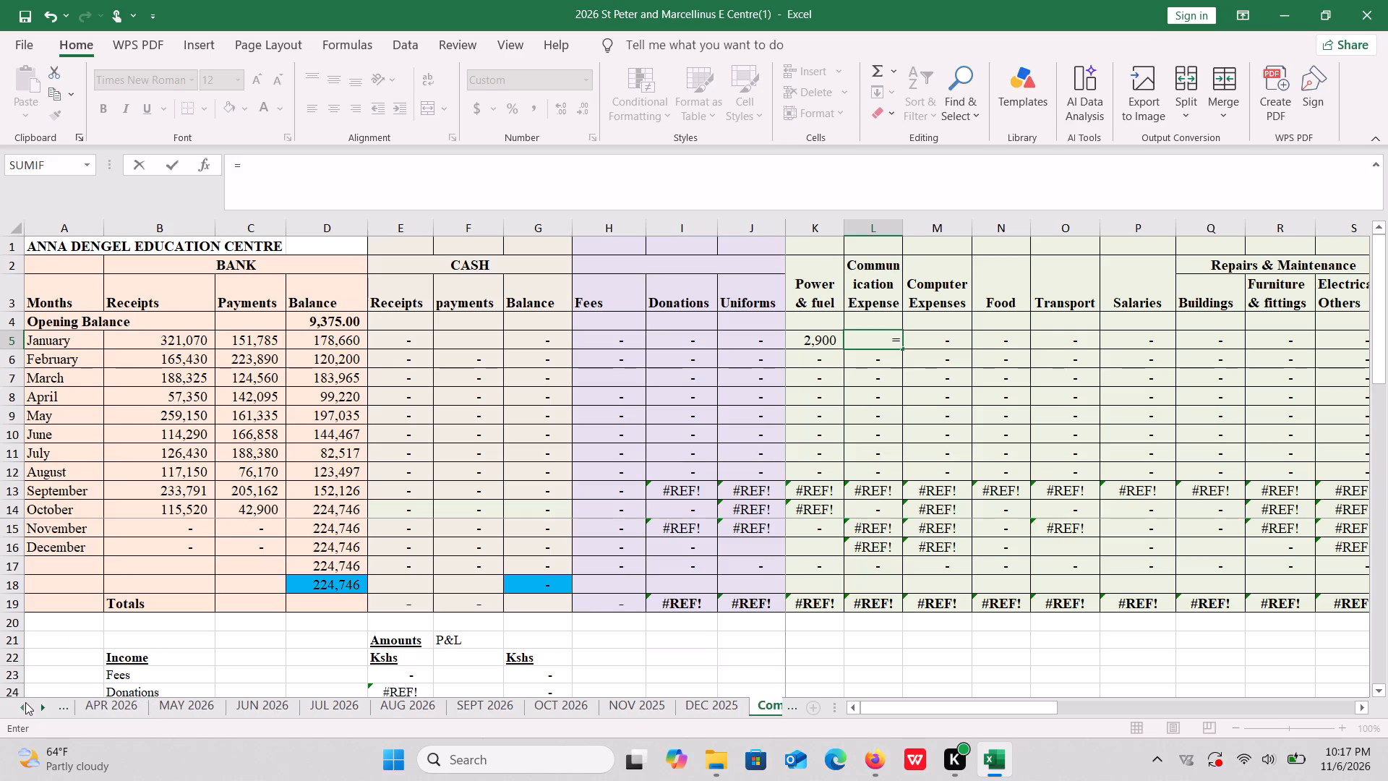
{"action": "double_click", "coordinate": [15, 705]}
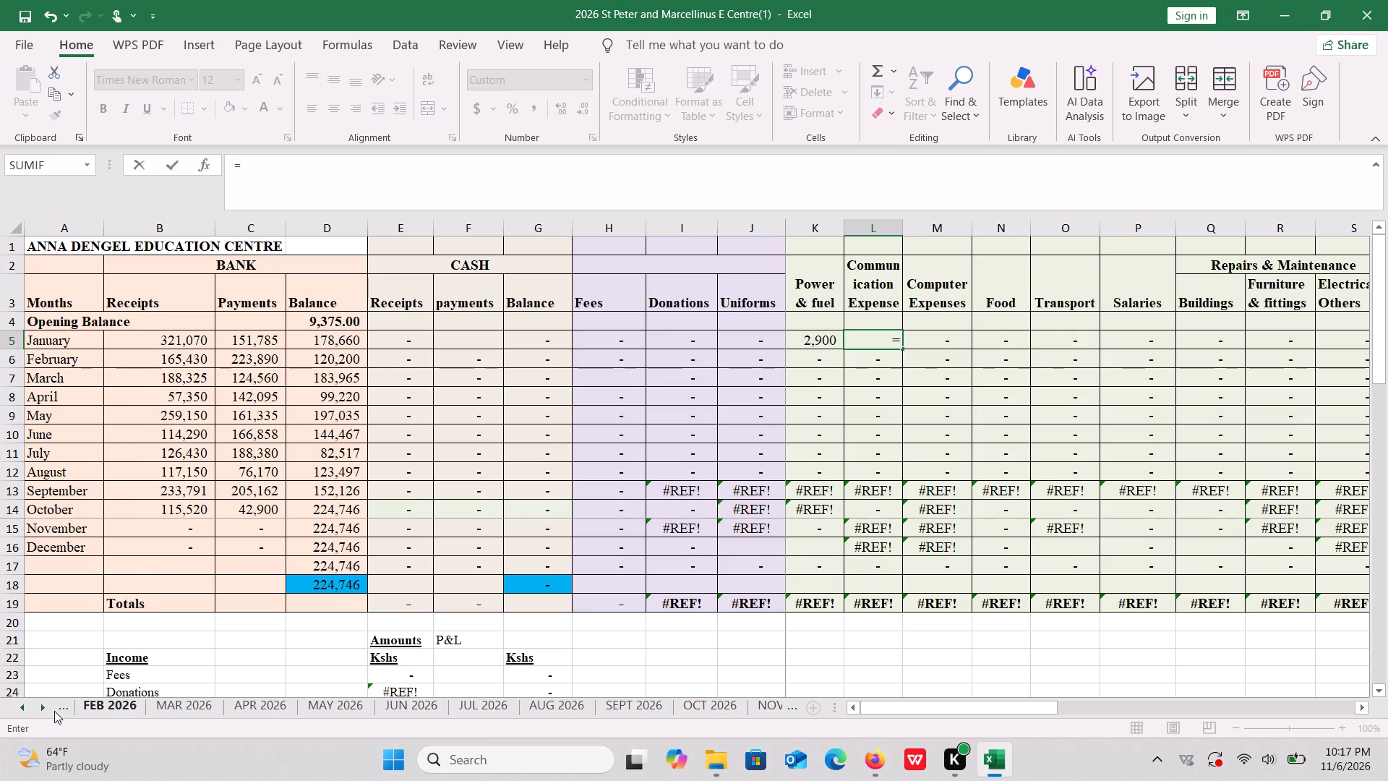
{"action": "left_click", "coordinate": [30, 713]}
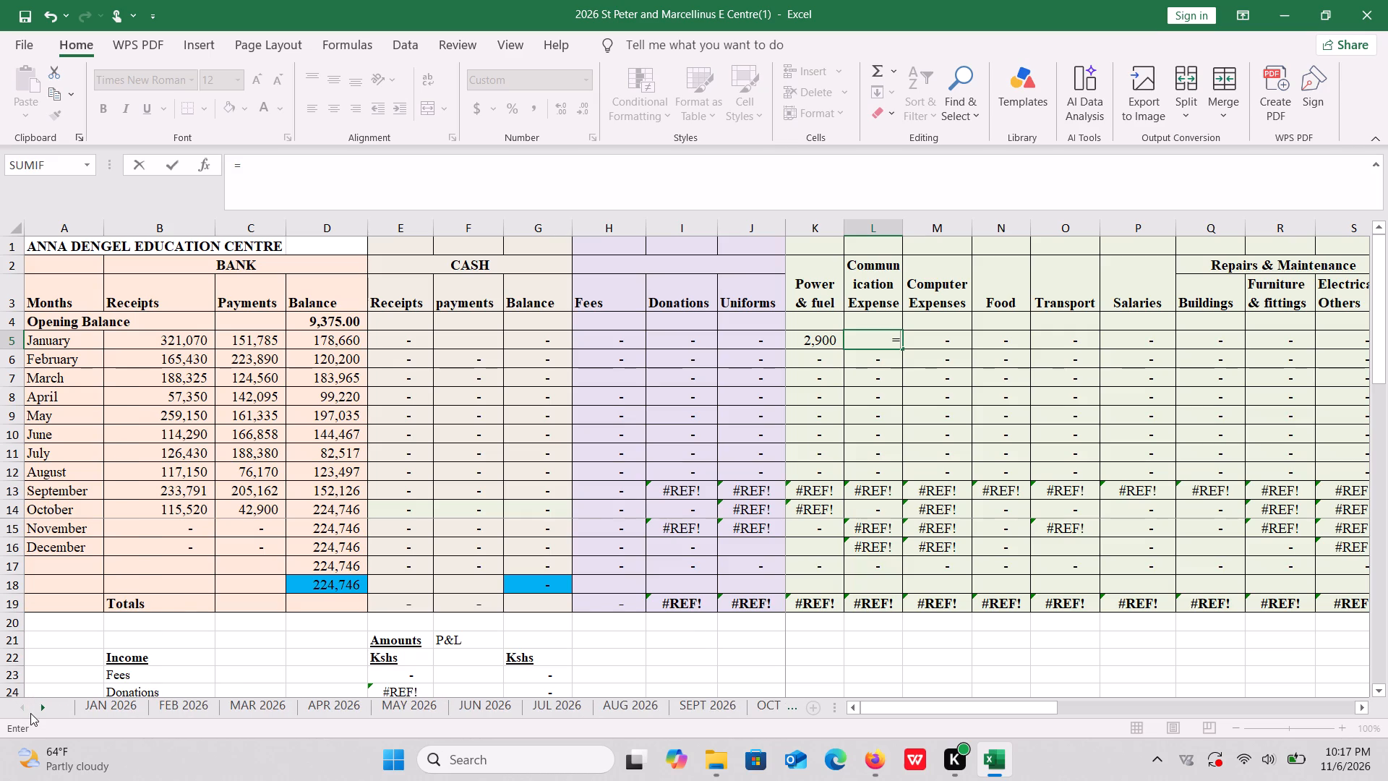
{"action": "left_click", "coordinate": [88, 706]}
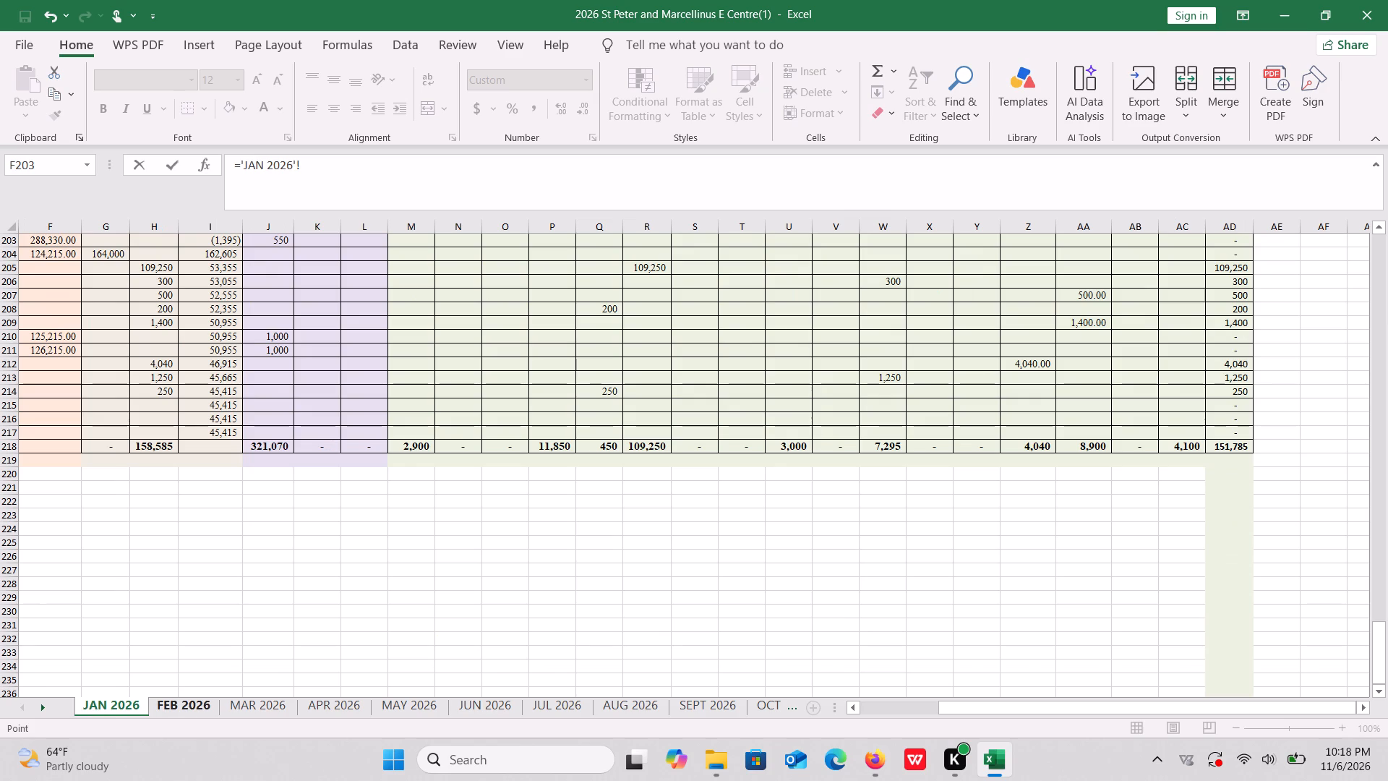
{"action": "left_click", "coordinate": [458, 445]}
{"action": "key", "text": "Return"}
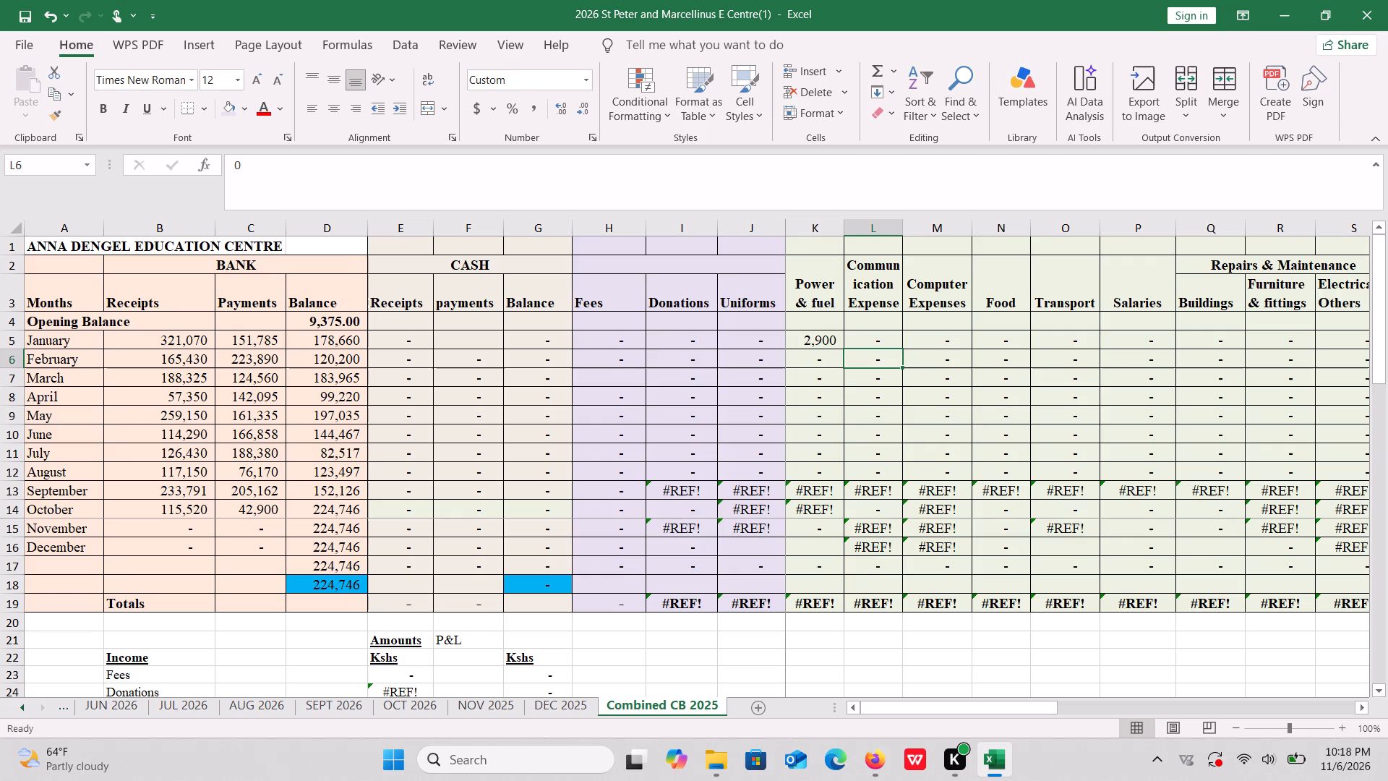
Check the contents of January's Communication Expense cell L5 and Computer Expenses cell M5 on the summary sheet.
{"action": "left_click", "coordinate": [928, 337]}
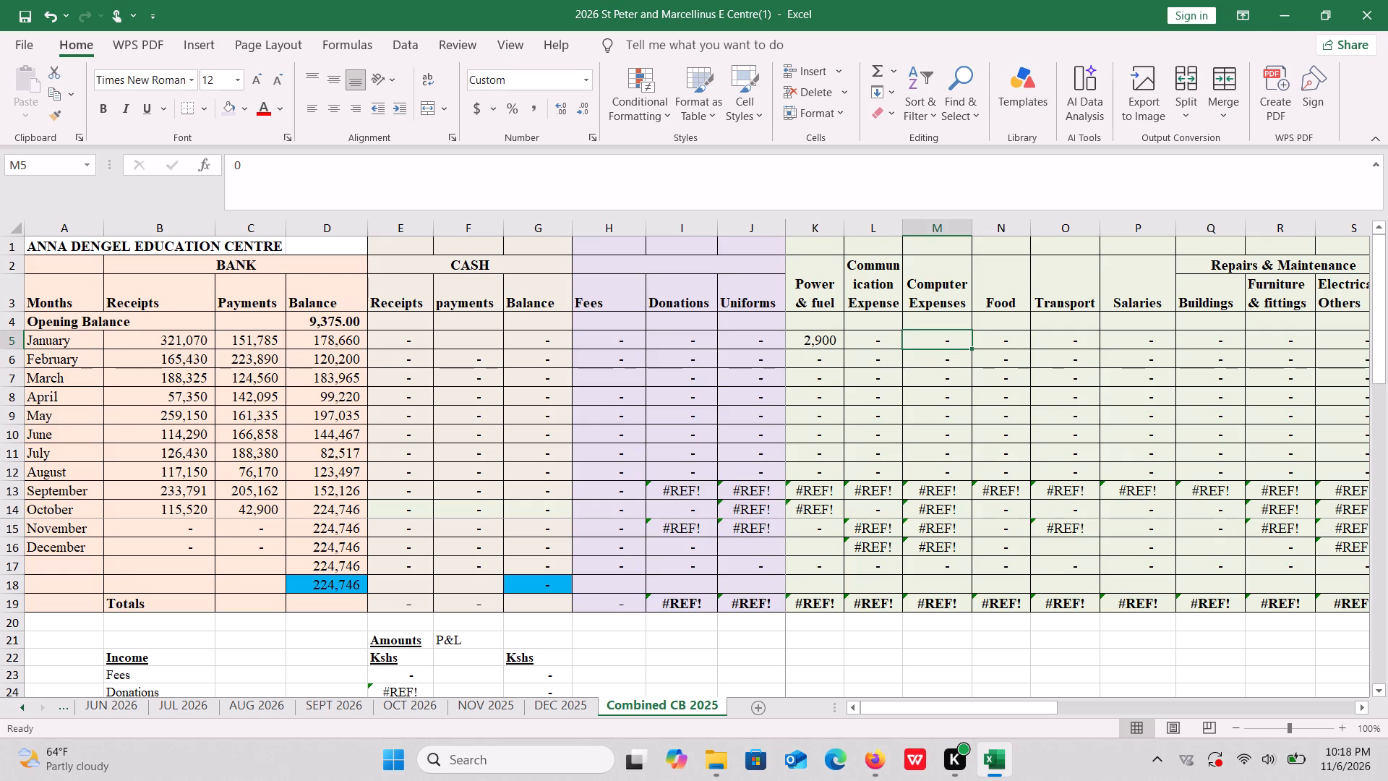
{"action": "left_click", "coordinate": [875, 408]}
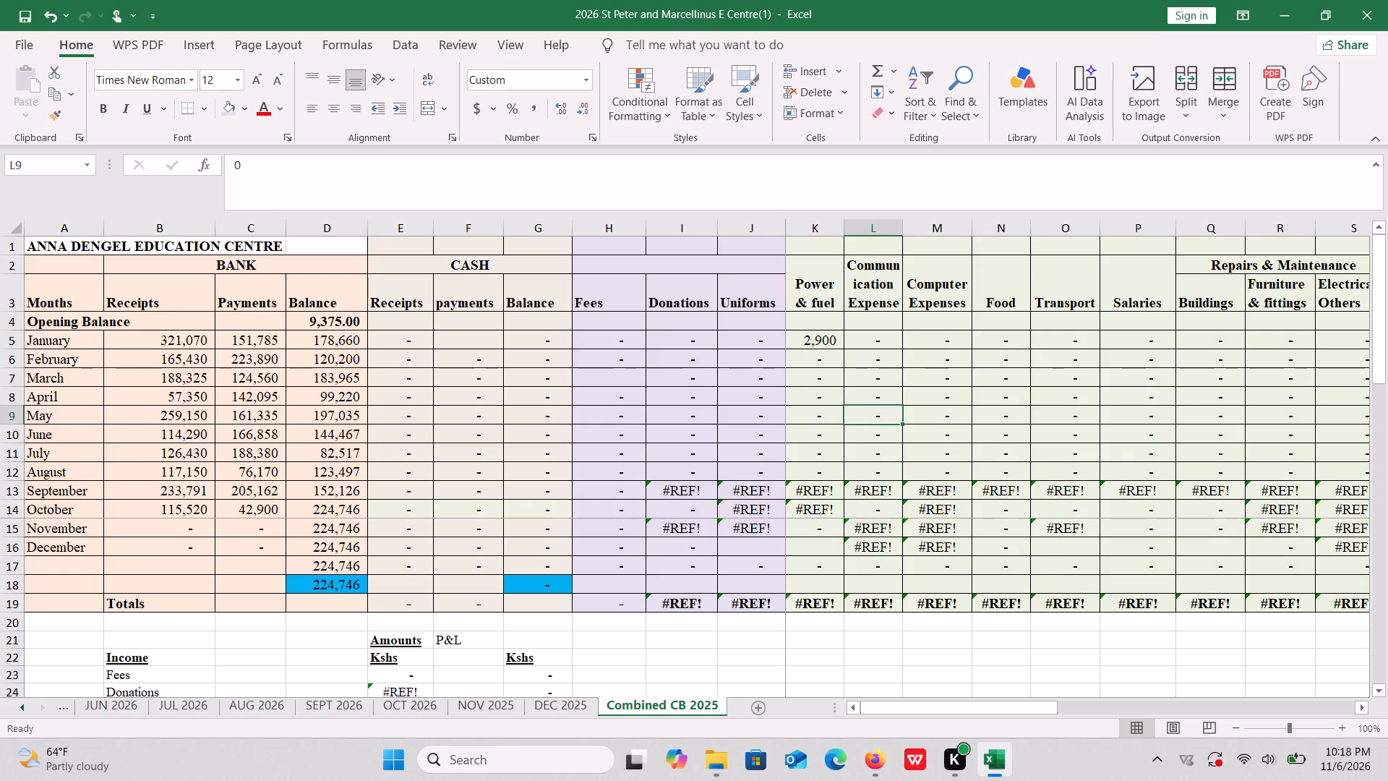
{"action": "left_click", "coordinate": [860, 340]}
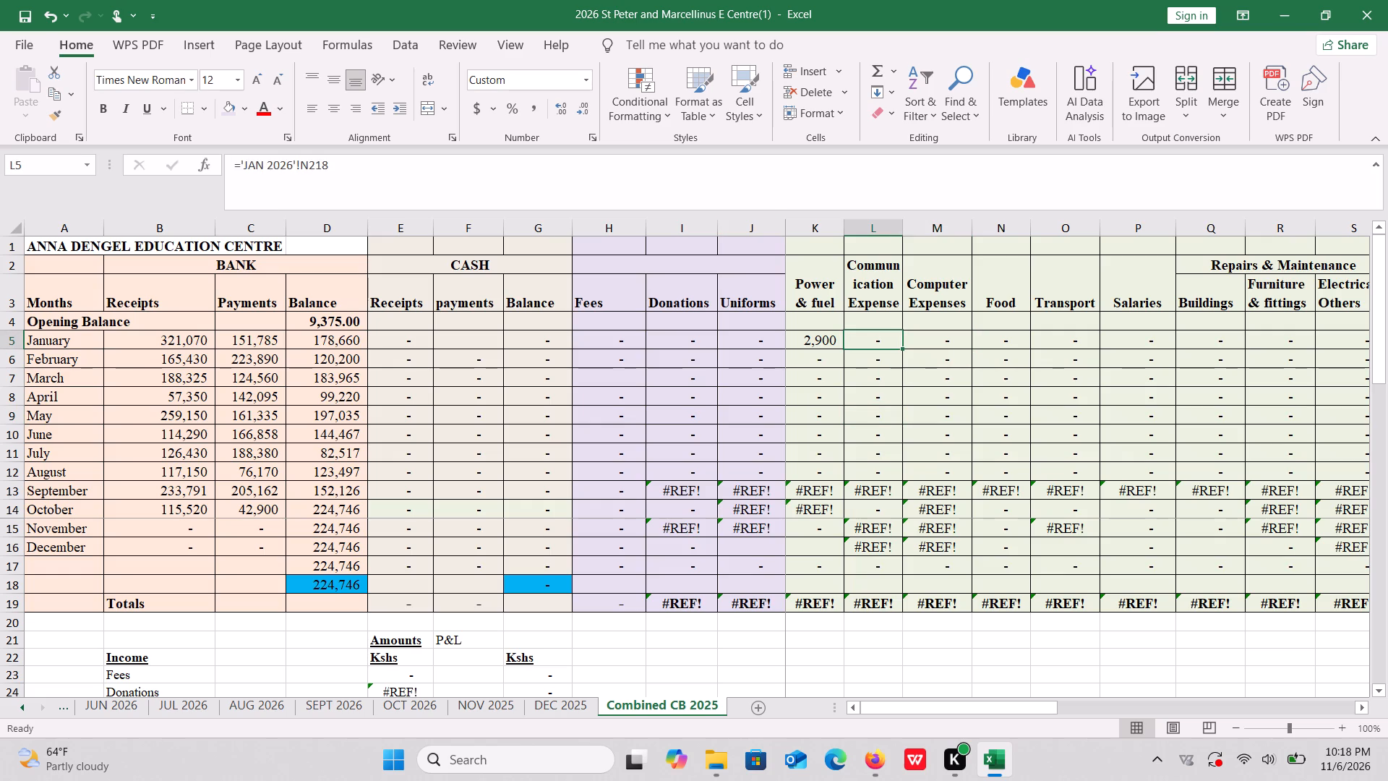
{"action": "left_click", "coordinate": [942, 336]}
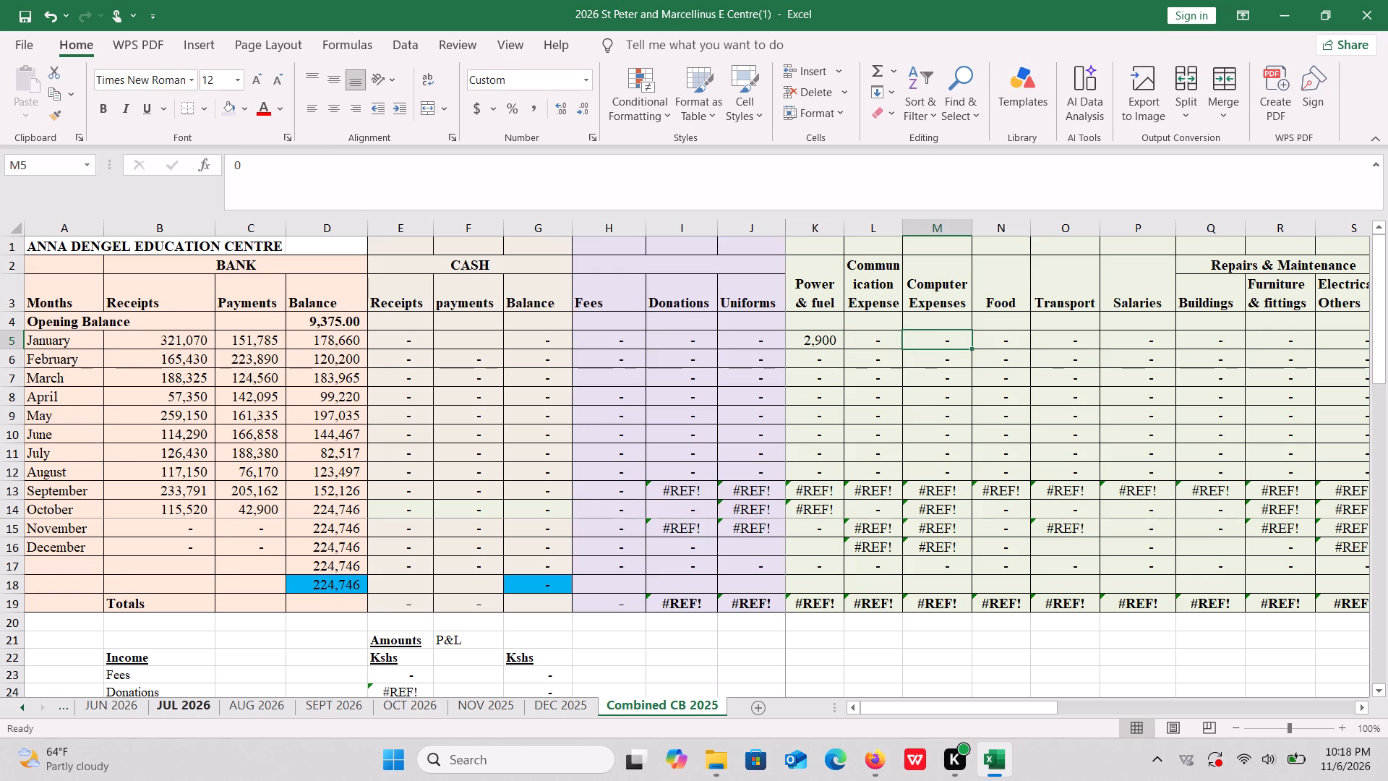
Save the cashbook workbook.
{"action": "left_click", "coordinate": [23, 17]}
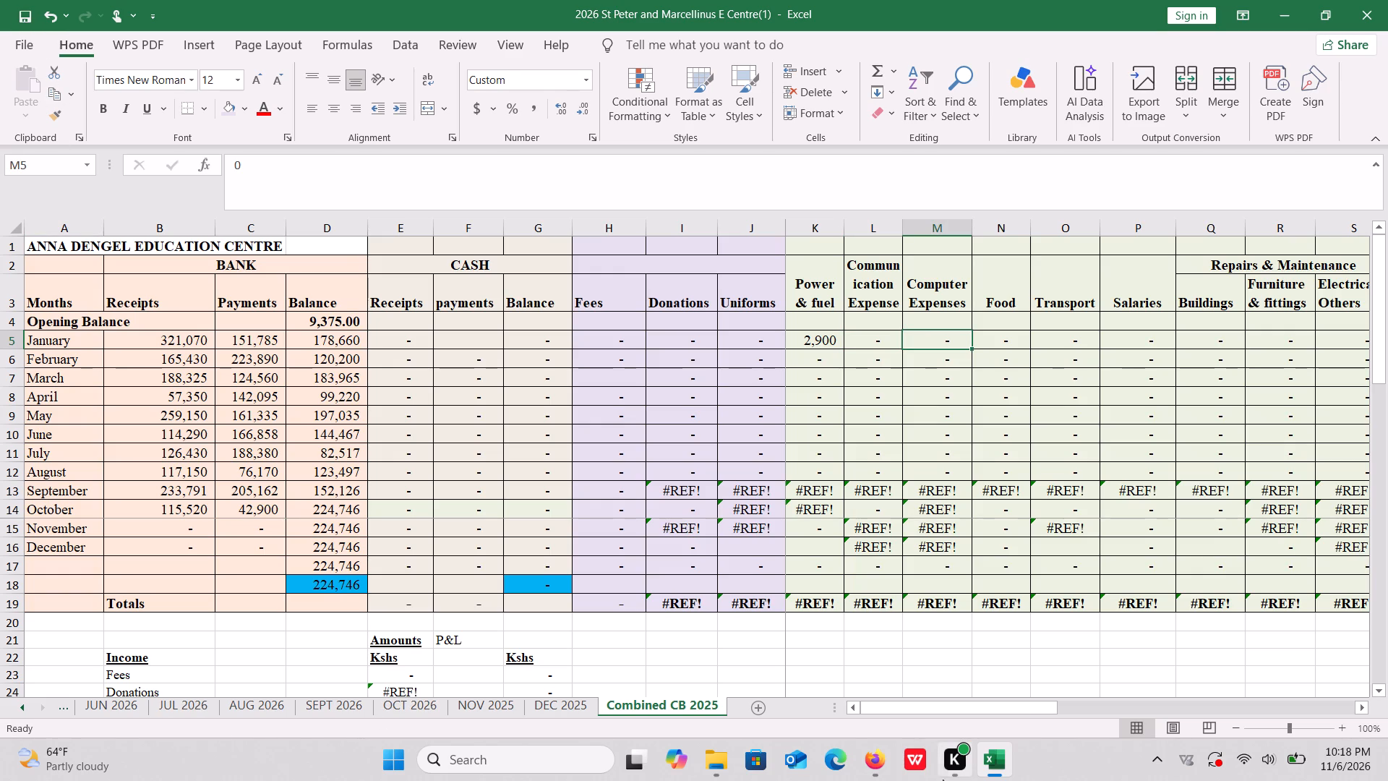